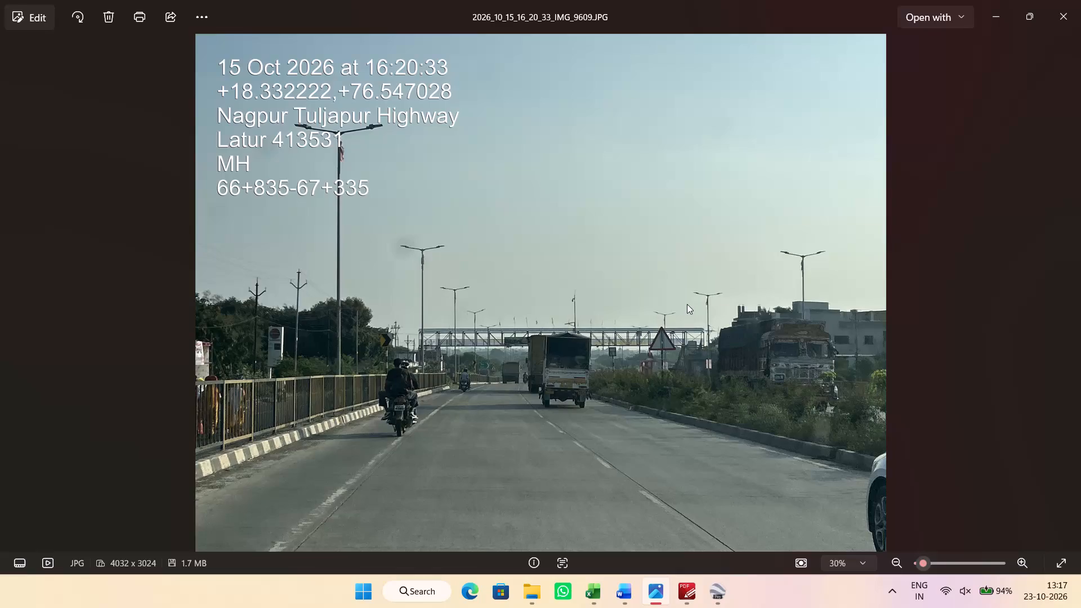
Browse the site photos for stretch 66+835–67+335 and copy IMG_9610, which shows the distant foot overbridge and a white car.
left_click_drag(1080, 316, 1080, 308)
left_click(1080, 308)
left_click(1080, 308)
left_click(1080, 308)
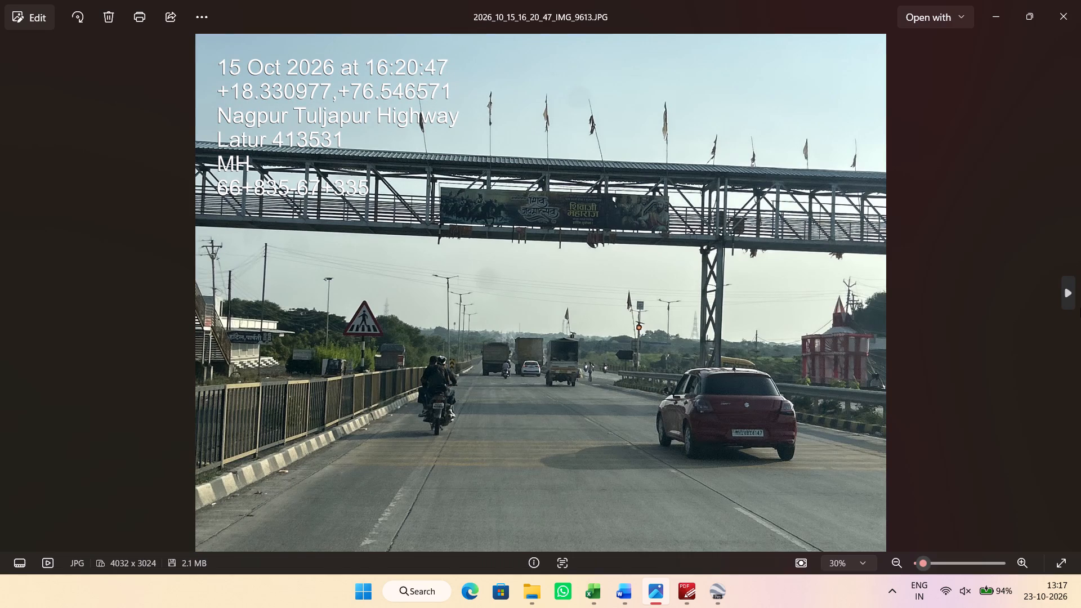
left_click(0, 294)
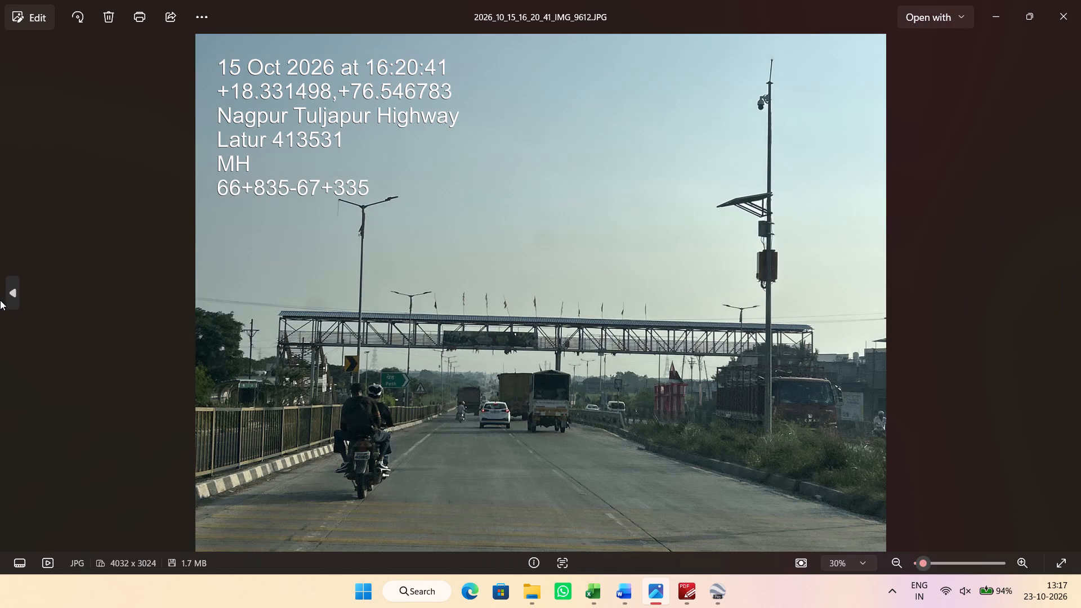
left_click(0, 300)
left_click(2, 289)
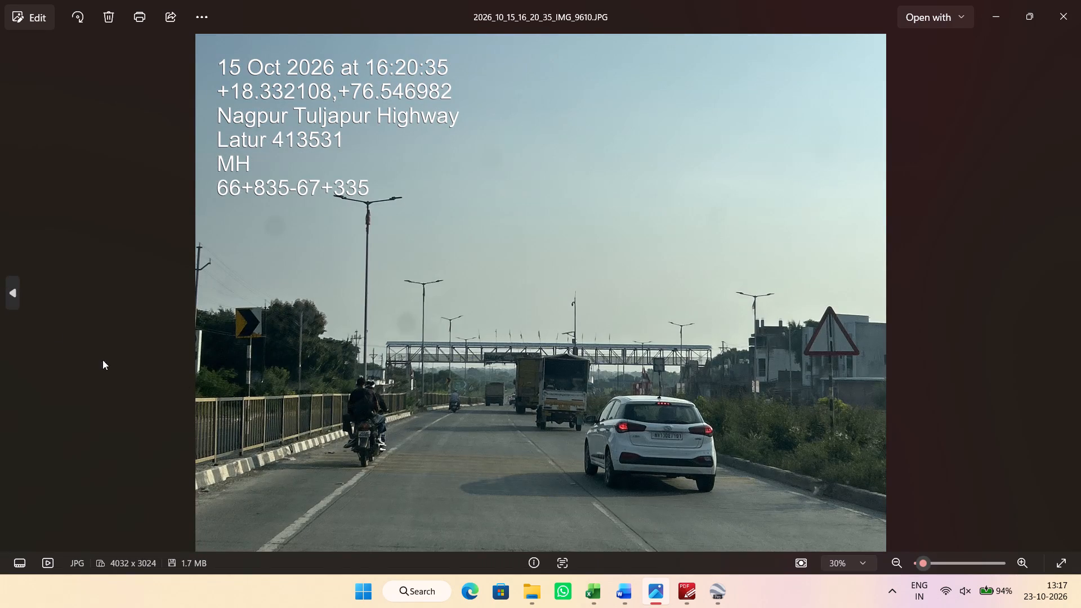
key("ctrl+c")
In the Word report, copy the site observations and short-term measures from section 10.5's table into the empty cells of section 10.6's table.
key("alt+Tab")
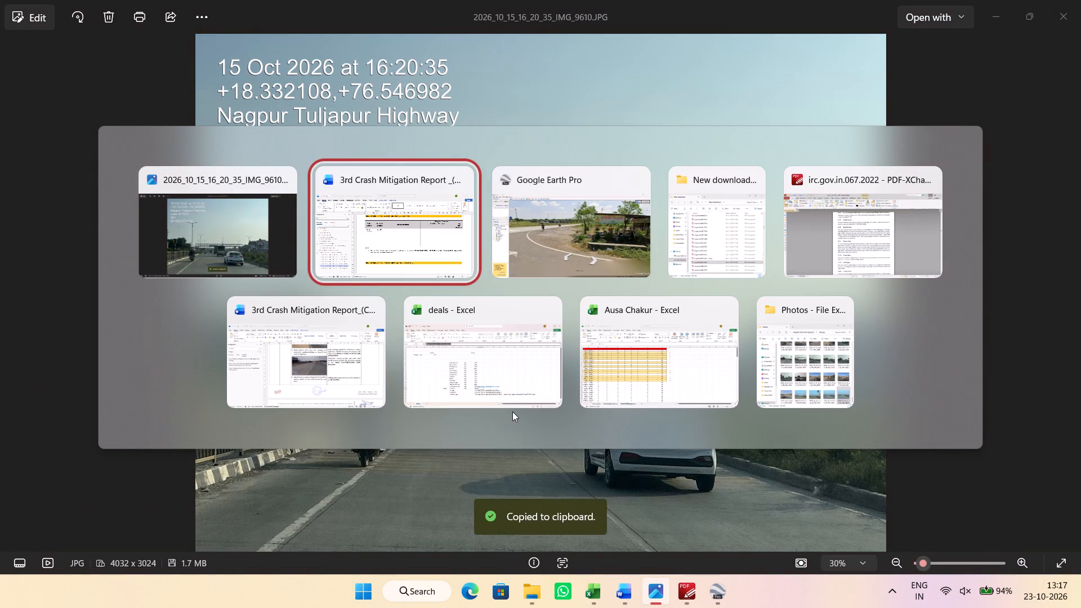
key("alt+Tab")
left_click(393, 217, "alt")
scroll(655, 382, "up", 6)
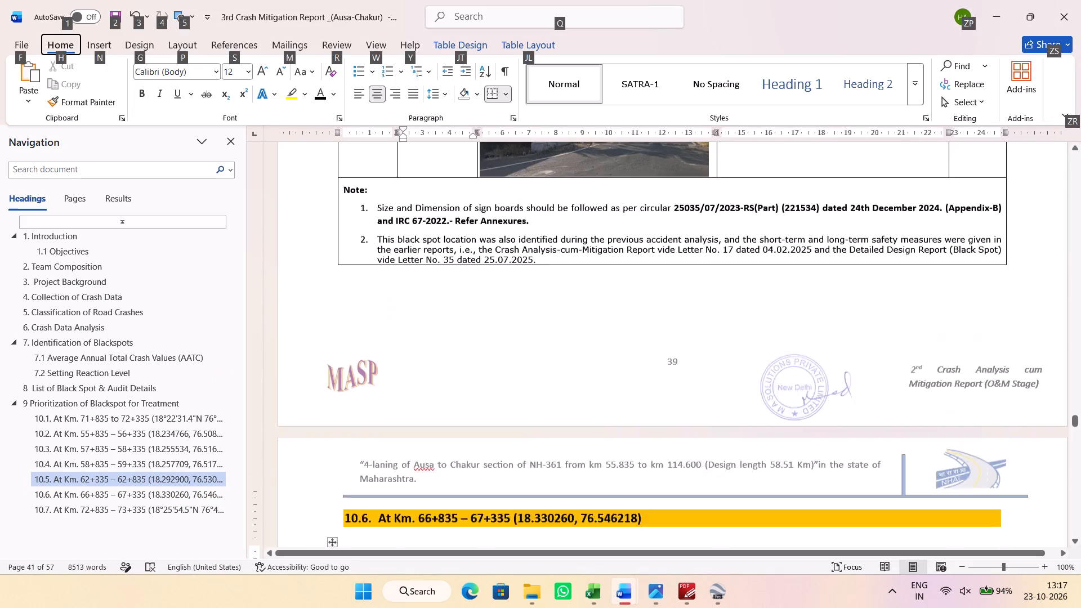
scroll(729, 317, "up", 4)
left_click(765, 340)
scroll(802, 388, "up", 11)
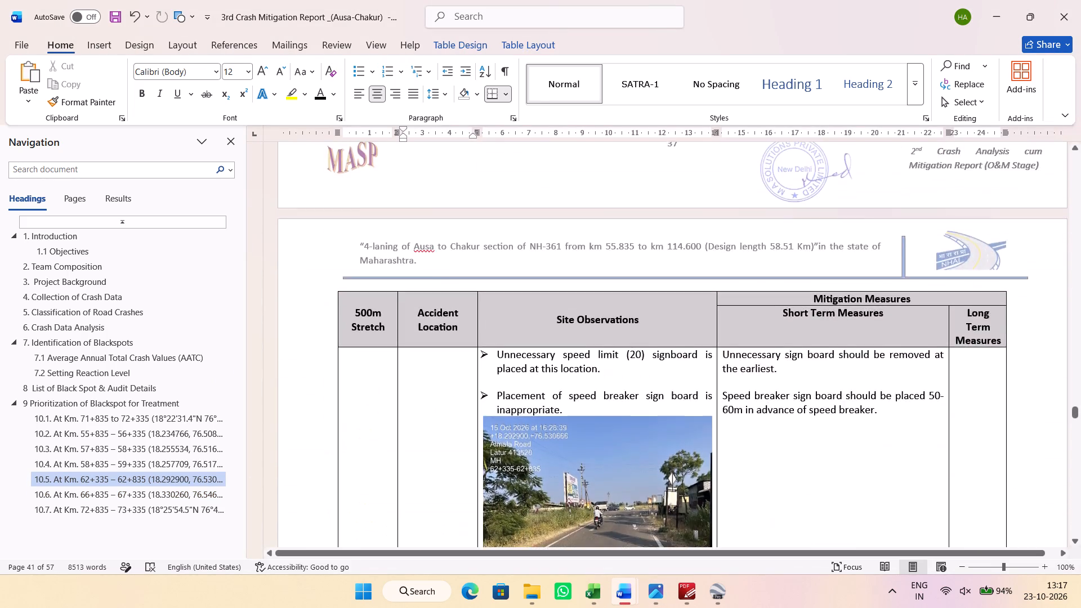
scroll(810, 372, "up", 5)
left_click_drag(810, 356, 570, 369)
key("ctrl+c")
scroll(574, 384, "down", 9)
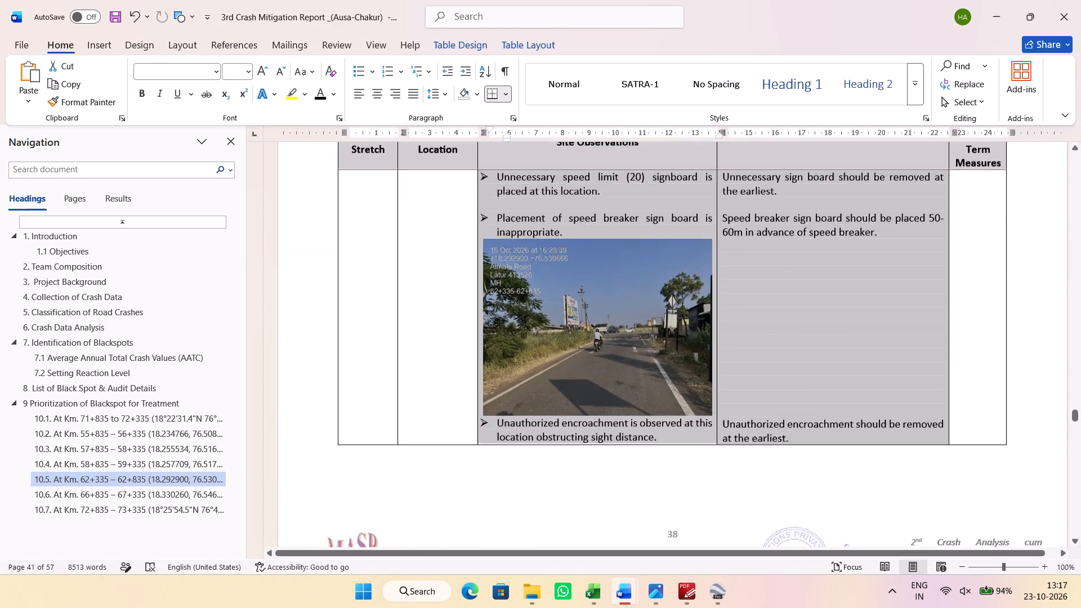
scroll(566, 387, "down", 16)
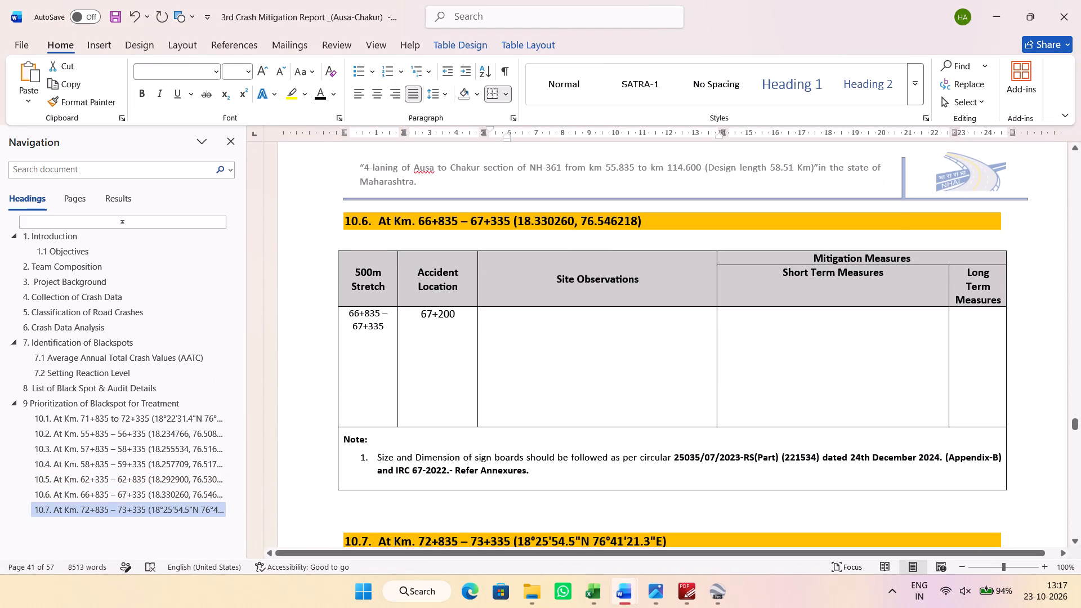
left_click(543, 353)
key("ctrl+v")
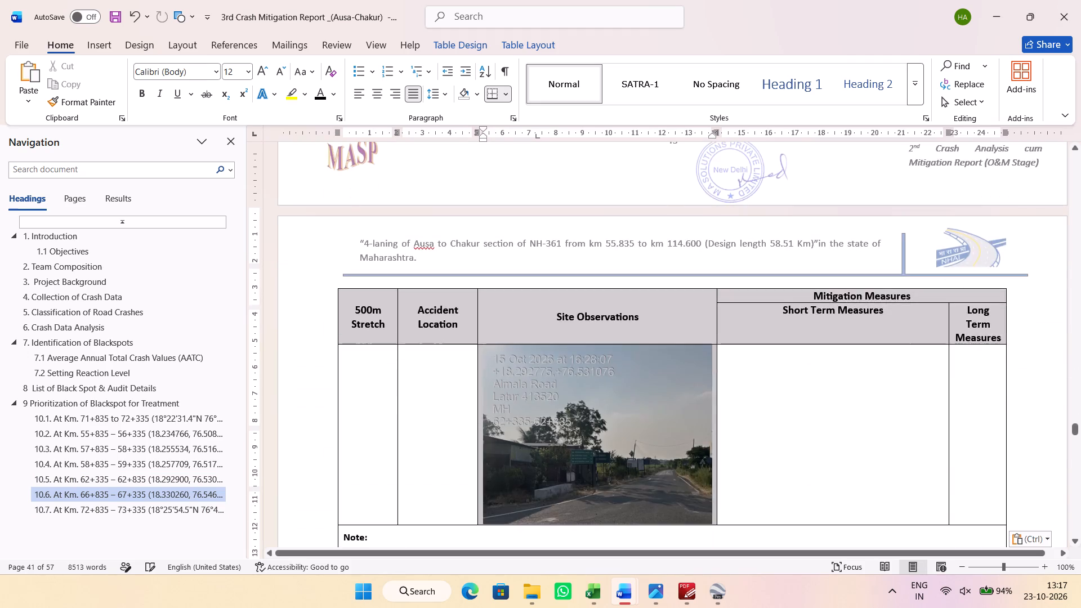
Replace the photo above the pedestrian crossing marking observation in section 10.6 with site photo IMG_9610, widened to fill the column.
scroll(601, 363, "up", 20)
scroll(601, 363, "up", 15)
scroll(604, 363, "down", 6)
key("alt+Tab")
key("ctrl+c")
key("alt+Tab")
scroll(604, 363, "down", 1)
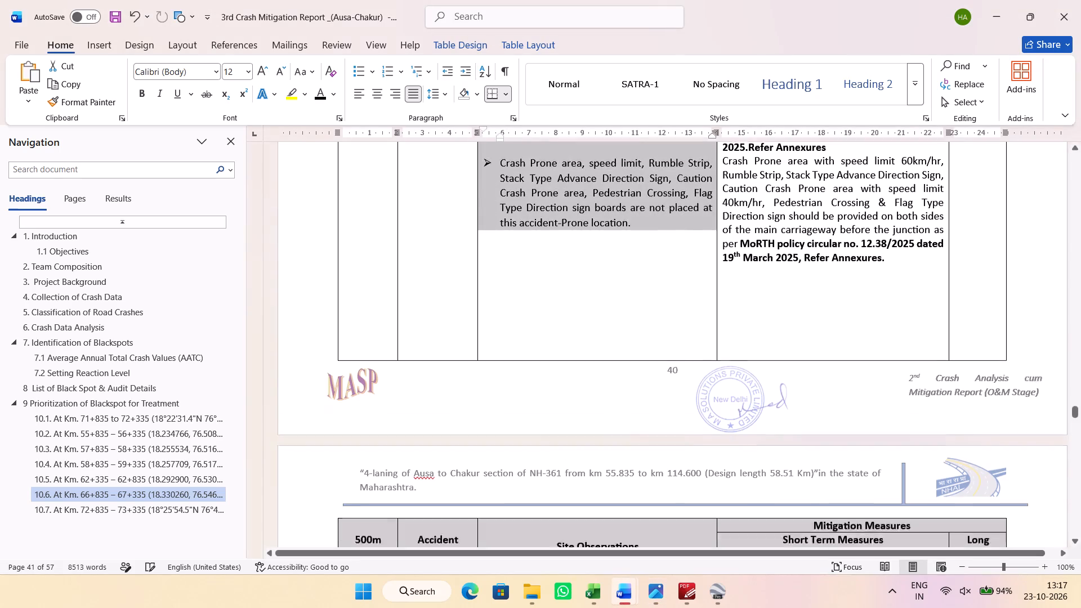
scroll(604, 363, "down", 4)
left_click(604, 338)
right_click(604, 338)
left_click(637, 356)
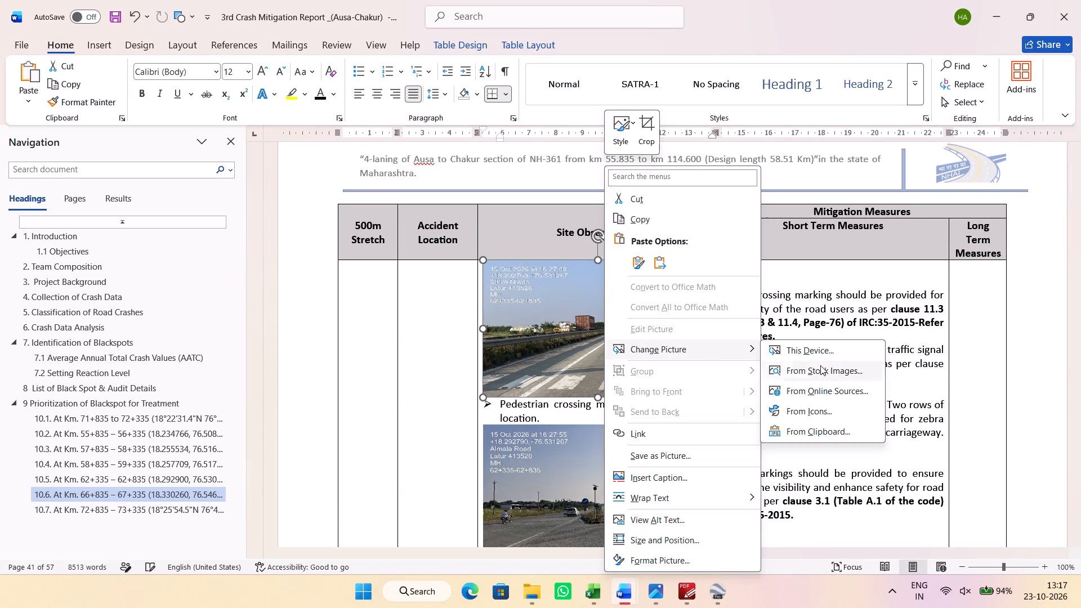
left_click(827, 426)
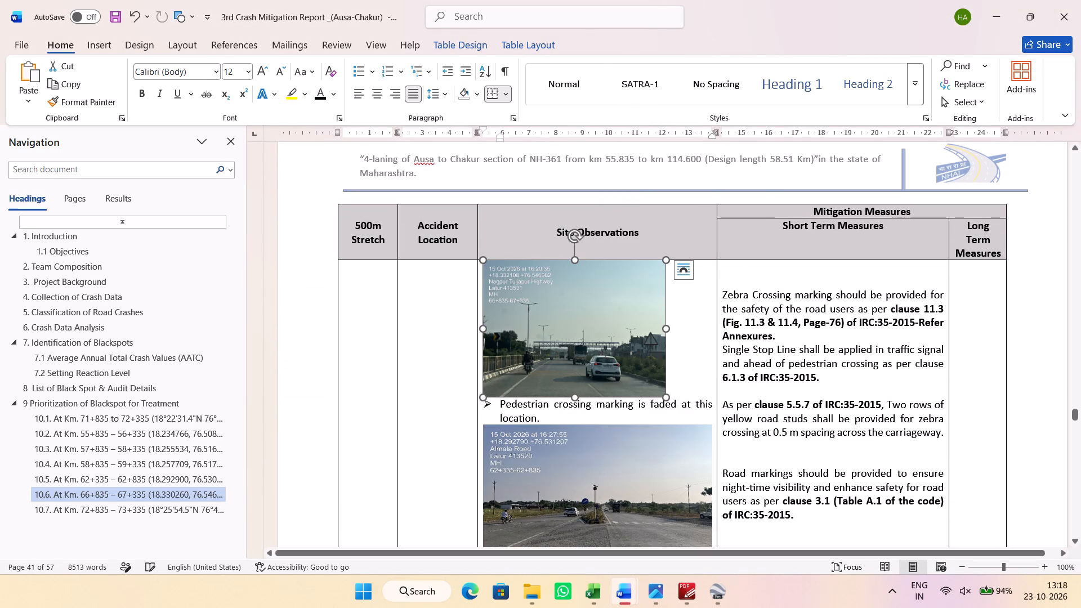
left_click_drag(666, 329, 711, 339)
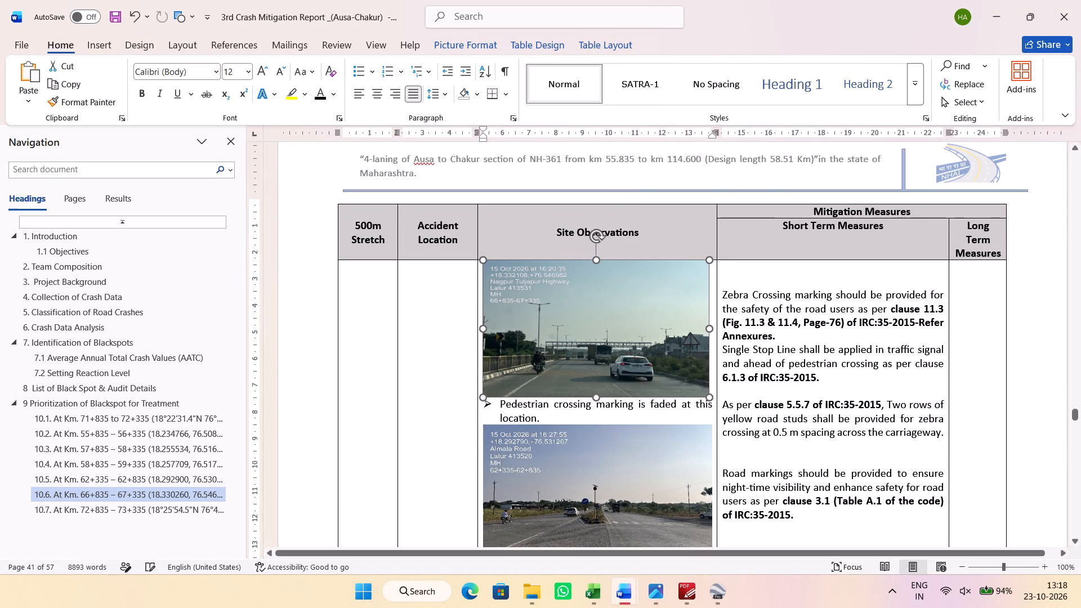
left_click_drag(711, 339, 713, 339)
Examine the remaining site photos for stretch 66+835–67+335 in Photos, checking the road markings, zebra crossing and side road up close.
key("alt+Tab")
left_click(1080, 318)
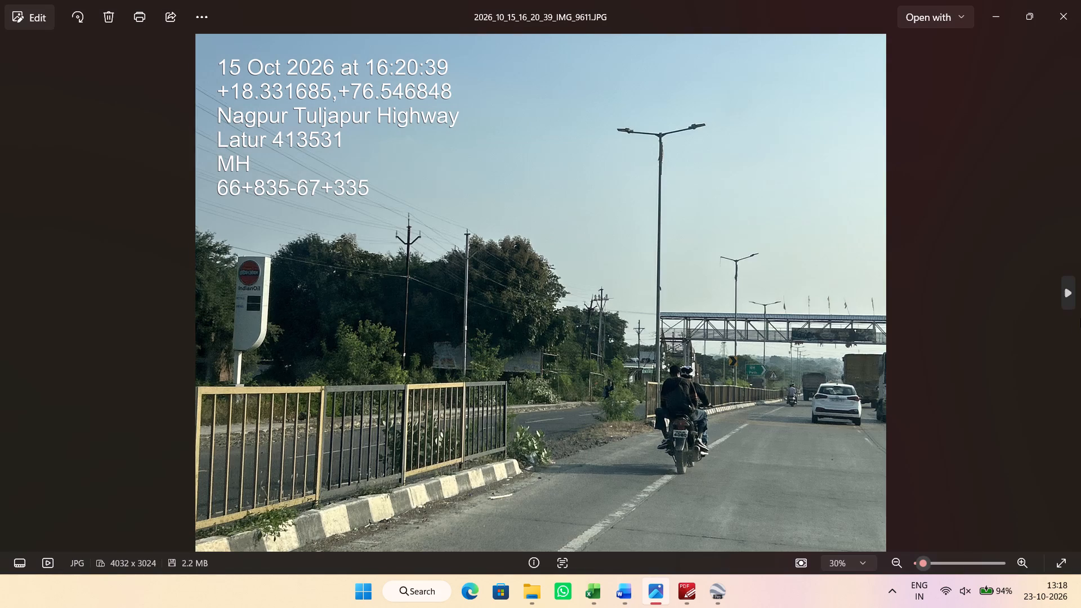
double_click(1080, 318)
left_click(1080, 318)
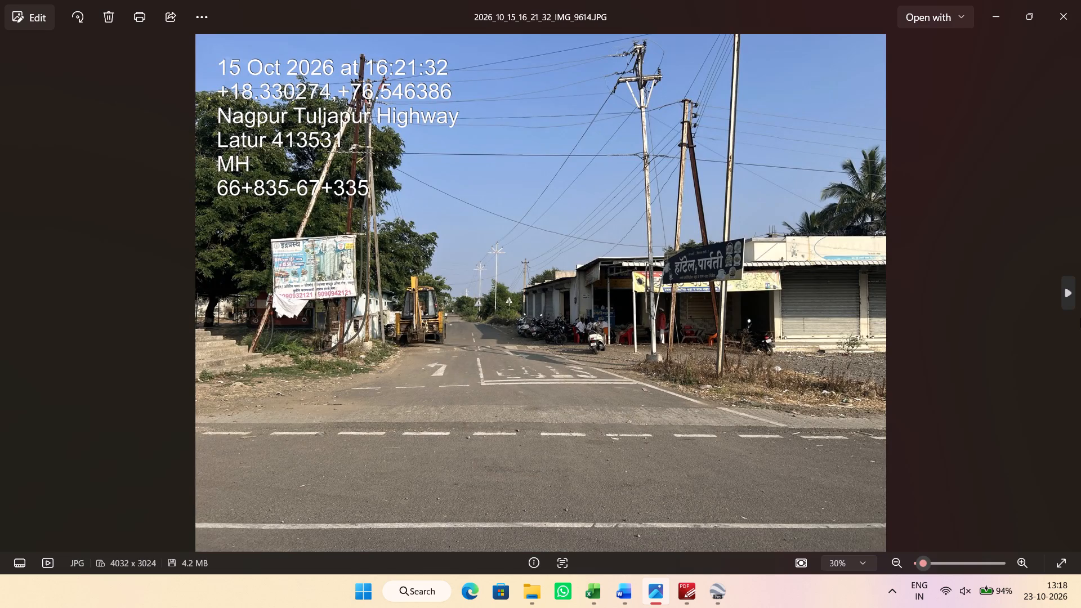
left_click(0, 356)
scroll(539, 378, "up", 7)
scroll(539, 380, "down", 9)
left_click(1080, 301)
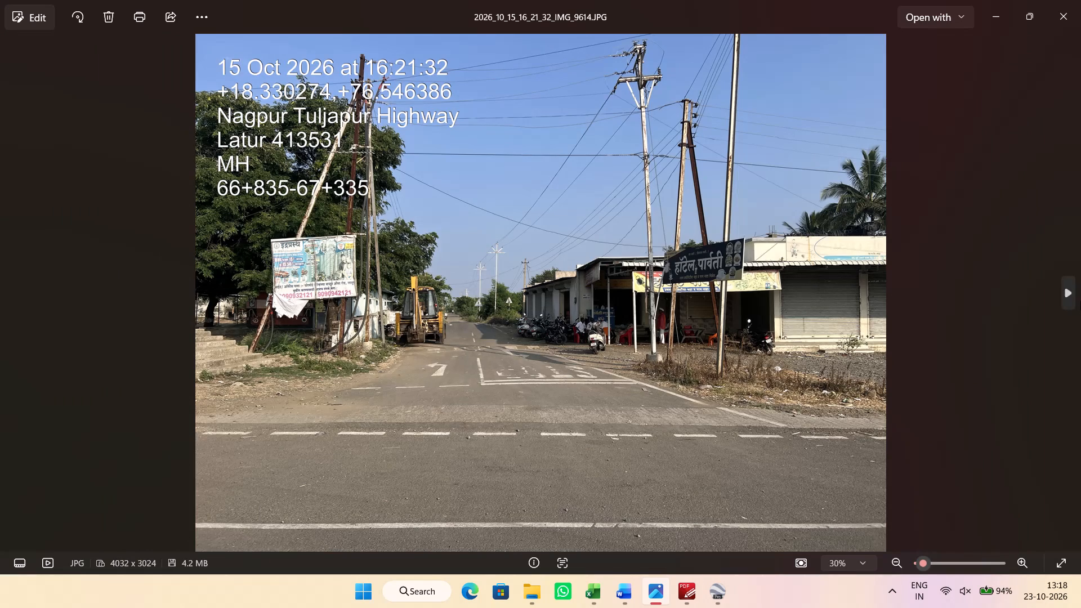
left_click(1080, 270)
scroll(628, 371, "up", 6)
scroll(654, 387, "down", 7)
scroll(798, 388, "up", 7)
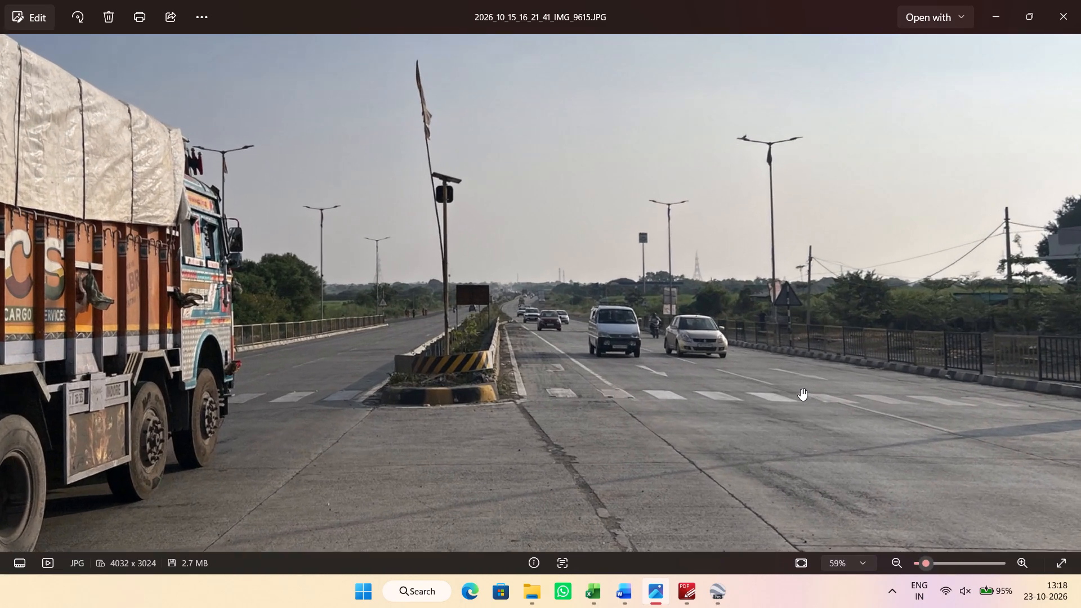
scroll(801, 388, "down", 9)
left_click(1080, 283)
left_click(1080, 281)
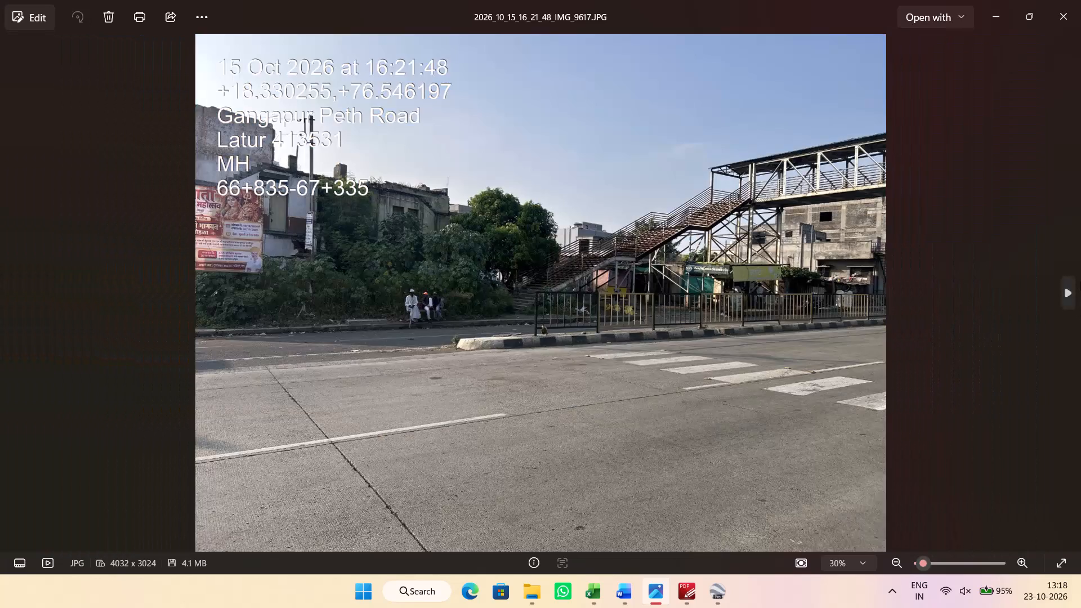
scroll(664, 360, "up", 8)
scroll(637, 382, "down", 11)
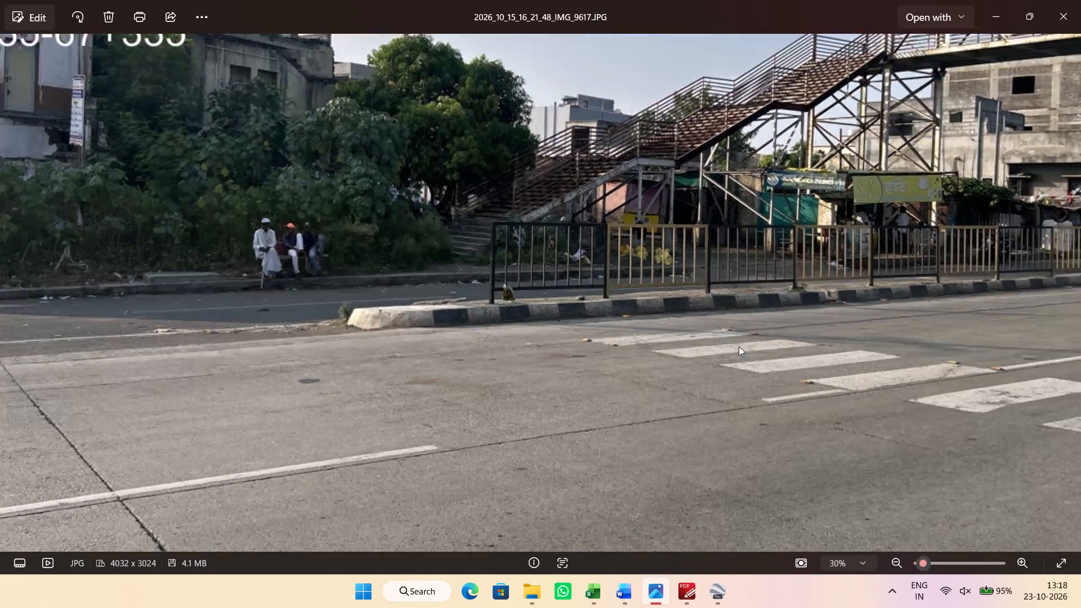
left_click_drag(1080, 272, 1080, 278)
left_click(1080, 278)
left_click(1080, 278)
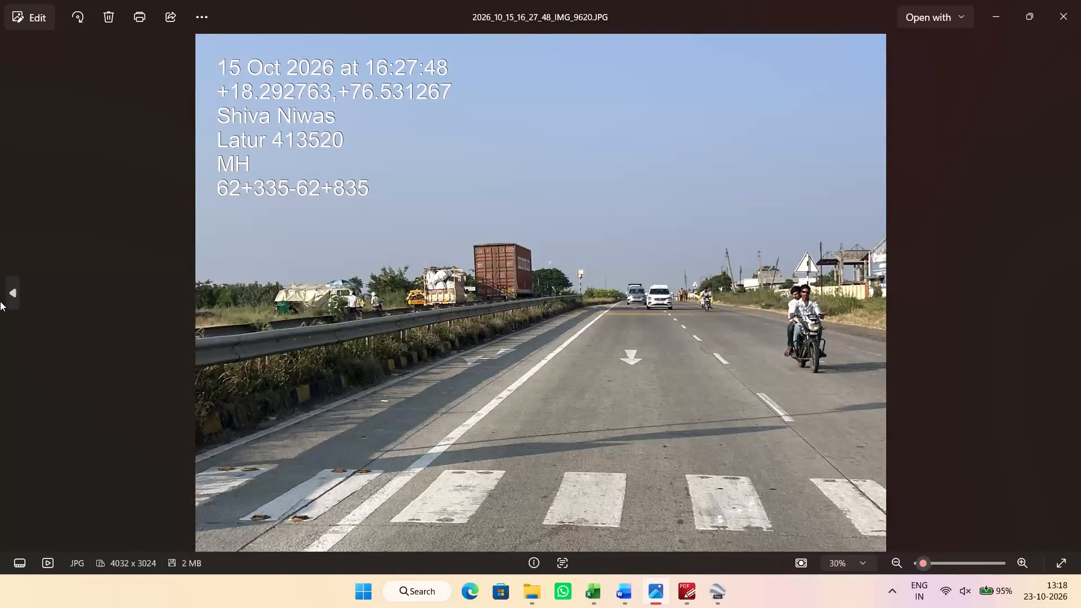
triple_click(0, 301)
double_click(0, 301)
In section 10.6 of the report, delete the zebra crossing, stop line and road stud measures, leaving four extra blank lines above the road markings measure.
key("alt+Tab")
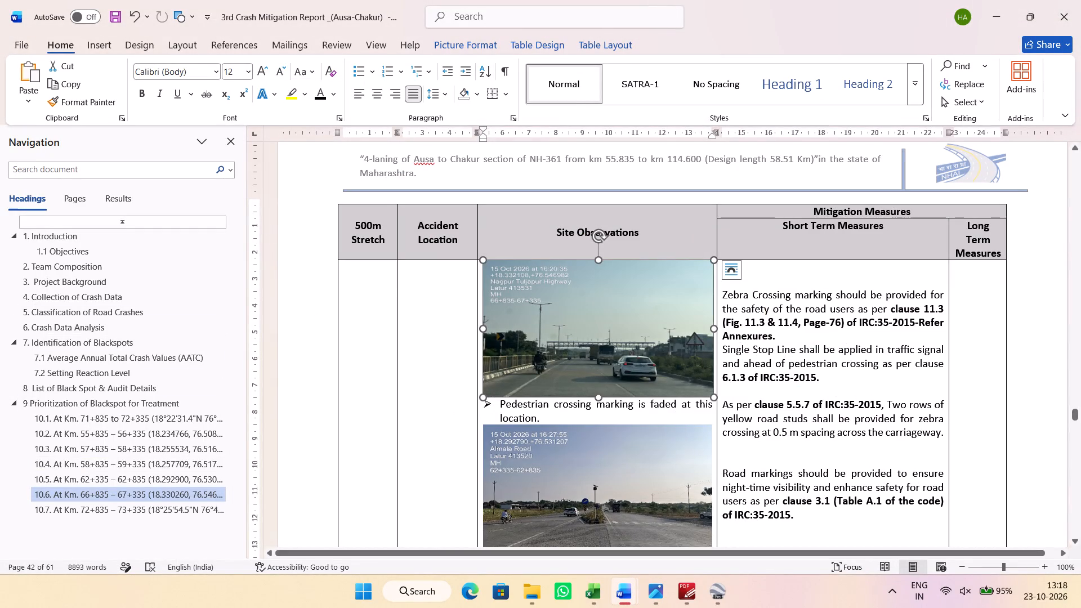
left_click(766, 339)
scroll(762, 309, "down", 1)
left_click_drag(725, 226, 742, 281)
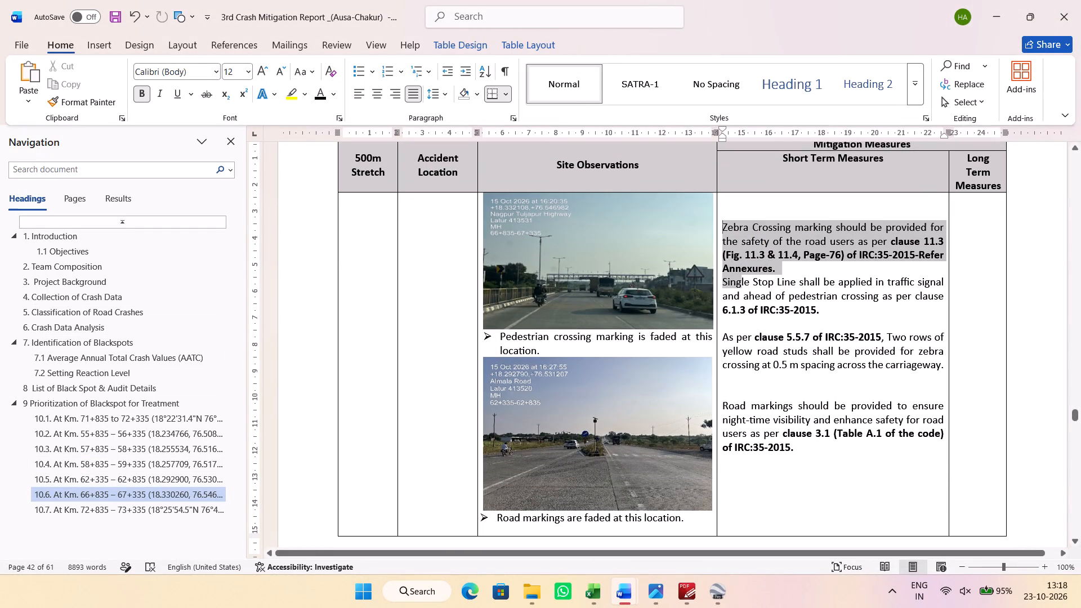
left_click_drag(742, 281, 768, 369)
key("Delete")
key("Delete")
key("Delete")
key("Delete")
key("Delete")
key("Delete")
key("Delete")
key("Delete")
key("Delete")
key("Delete")
key("Delete")
key("Delete")
key("Delete")
key("Delete")
key("Delete")
key("Delete")
key("Delete")
key("Delete")
key("Delete")
key("Delete")
key("Delete")
key("Delete")
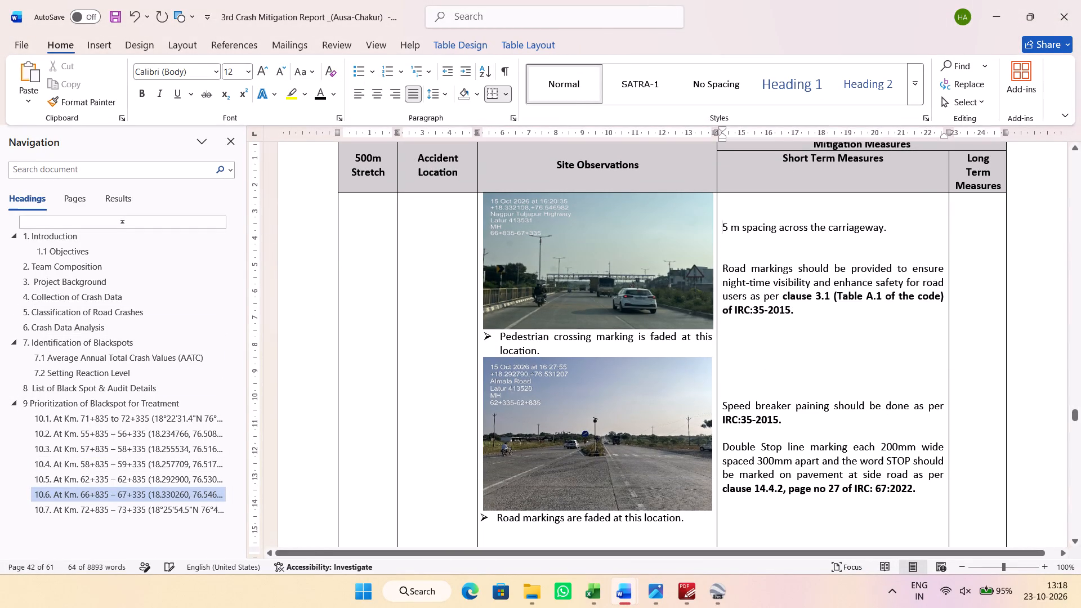
key("Delete")
key("Delete")
key("Delete")
key("Delete")
key("Delete")
key("Delete")
key("Delete")
key("Delete")
key("Delete")
key("Delete")
key("Delete")
key("Delete")
key("Delete")
key("Delete")
key("Delete")
key("Delete")
key("Delete")
key("Delete")
key("Delete")
key("Delete")
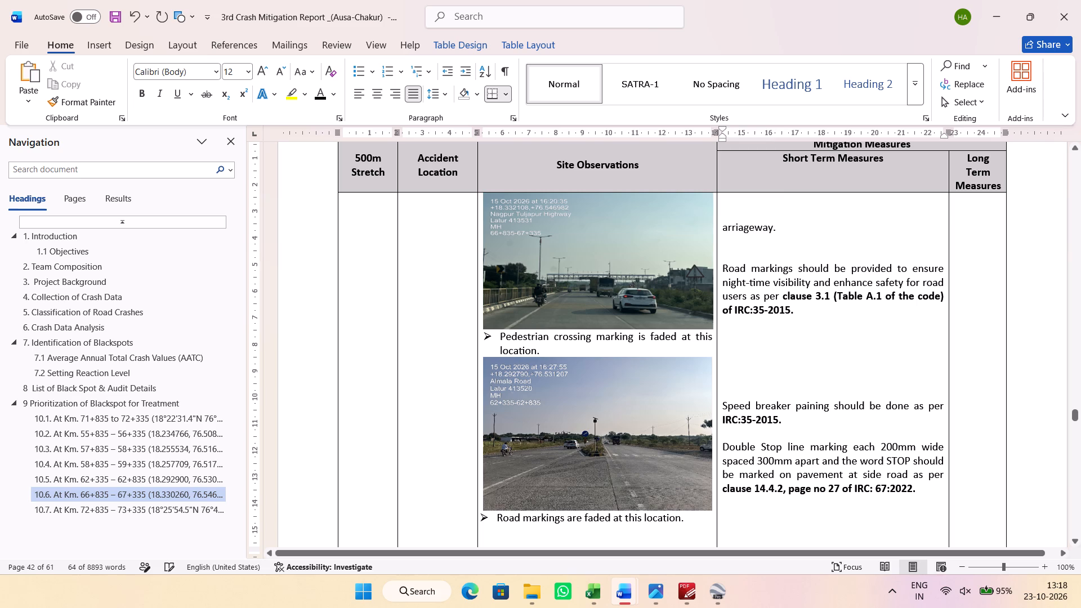
key("Delete")
key("Delete")
key("Delete")
key("Delete")
key("Delete")
key("Return")
key("Return")
key("Return")
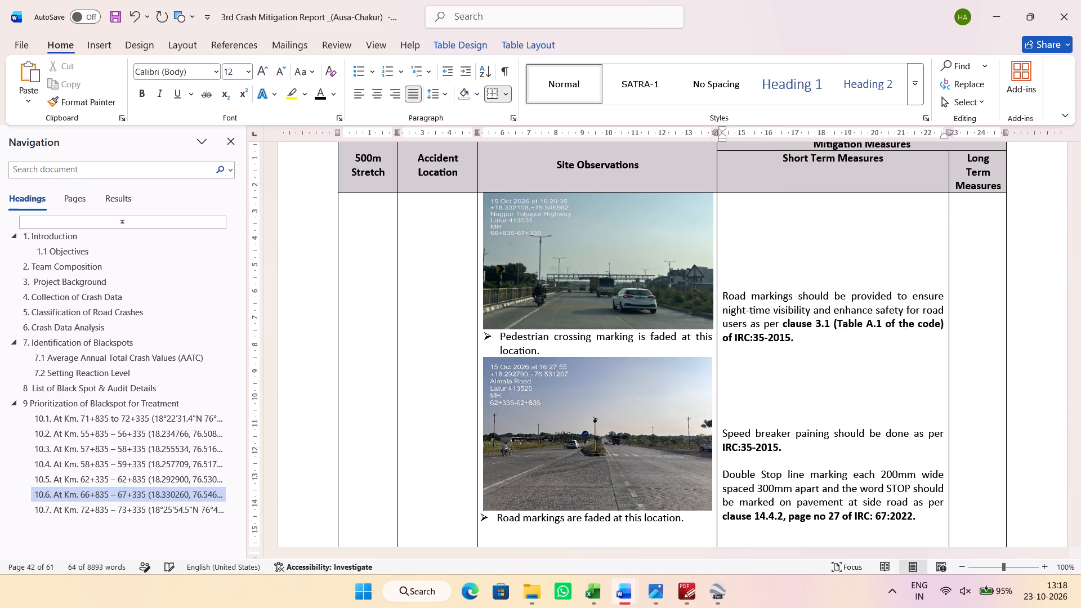
key("Return")
Delete the faded pedestrian crossing marking observation and the photo below it from section 10.6's site observations.
left_click_drag(547, 347, 505, 344)
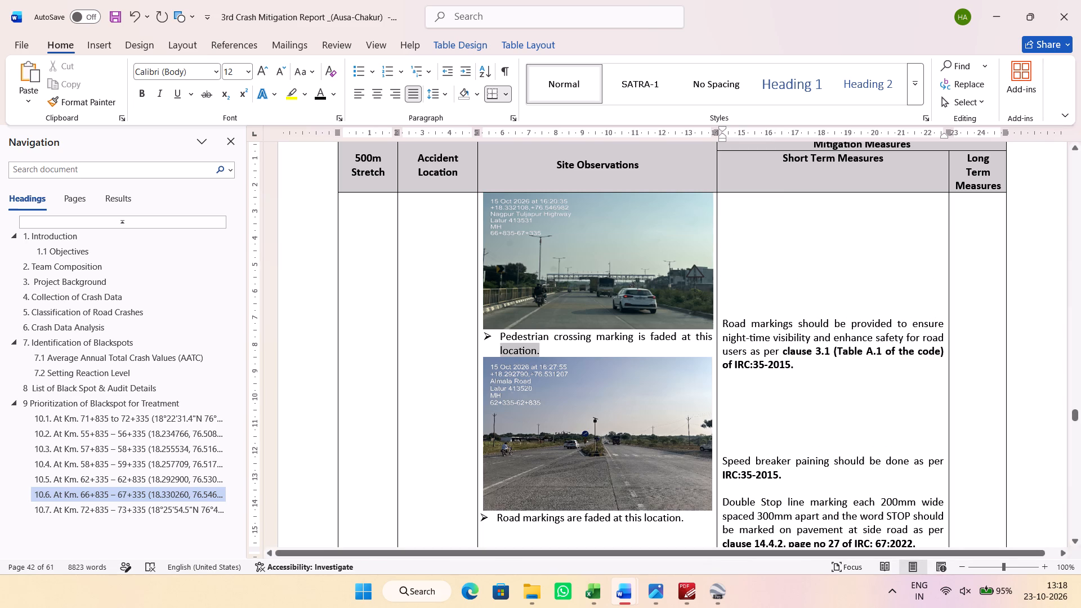
left_click_drag(505, 344, 501, 340)
key("BackSpace")
left_click(516, 372)
key("BackSpace")
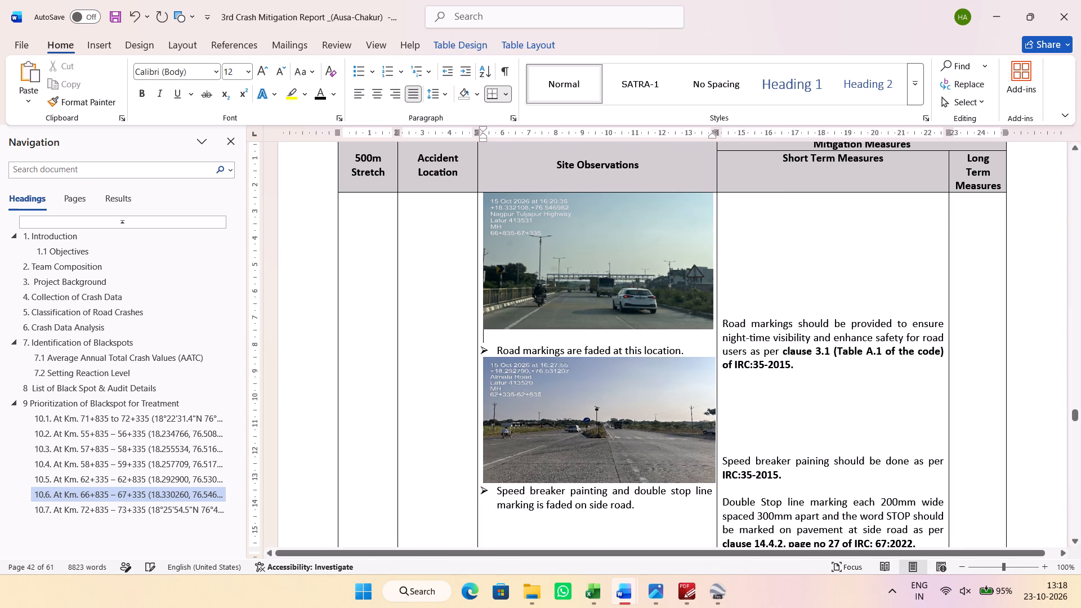
key("Delete")
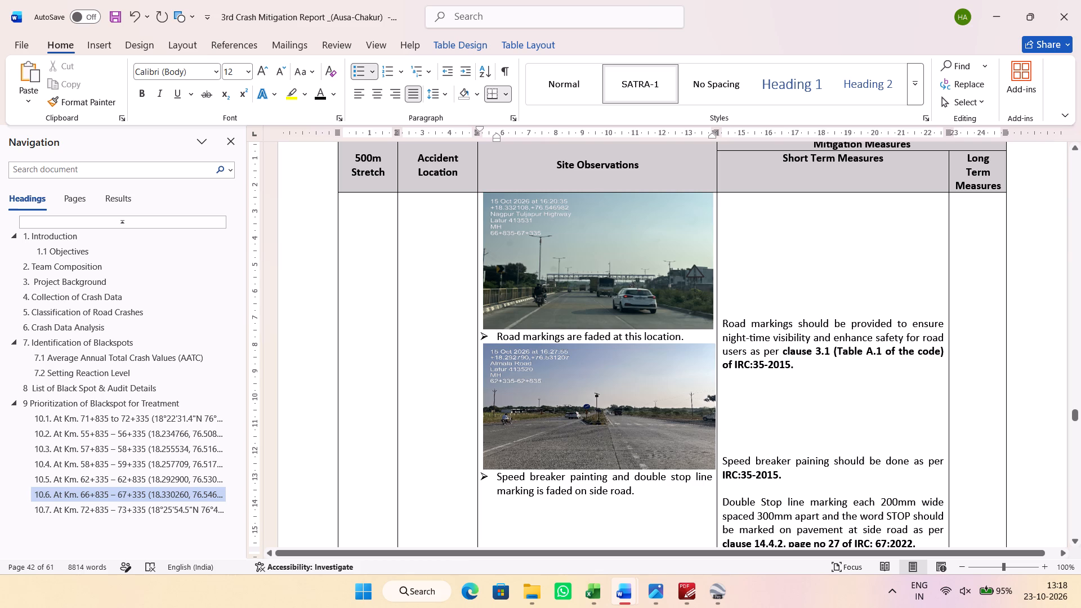
Replace the photo below "Road markings are faded at this location" with site photo IMG_9609, widened to fill the column.
key("alt+Tab")
double_click(0, 289)
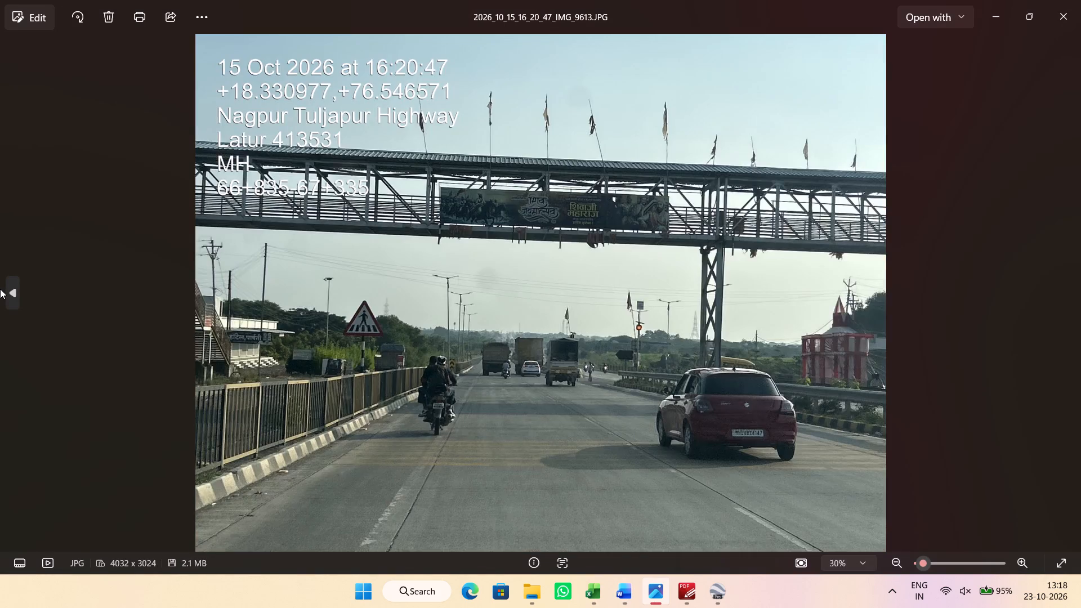
left_click(0, 289)
left_click(0, 289)
left_click(0, 289)
left_click(0, 289)
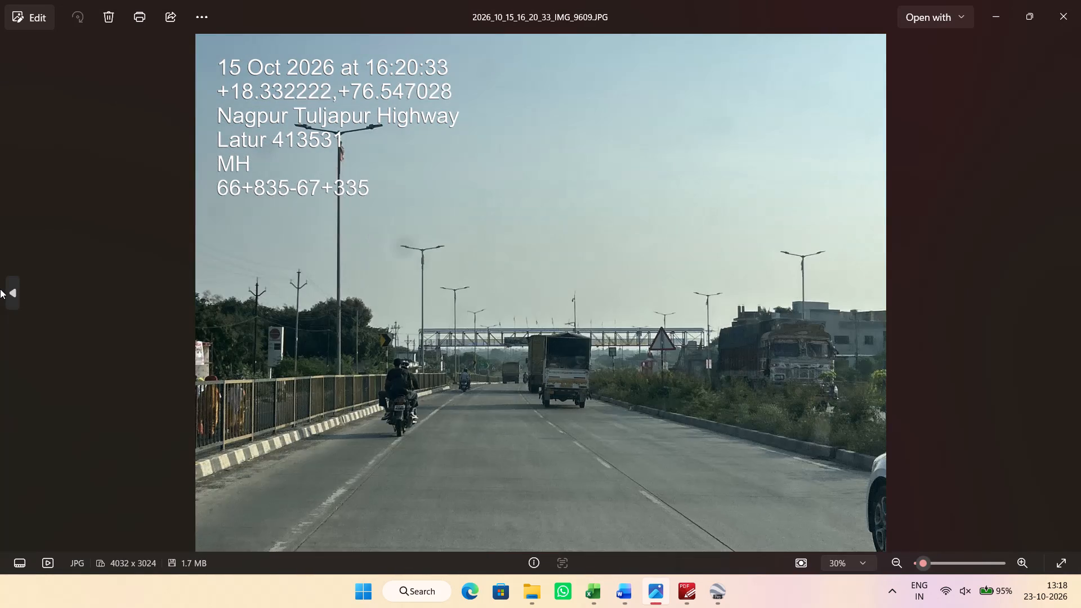
left_click(0, 289)
left_click_drag(1080, 339, 1080, 327)
left_click(0, 342)
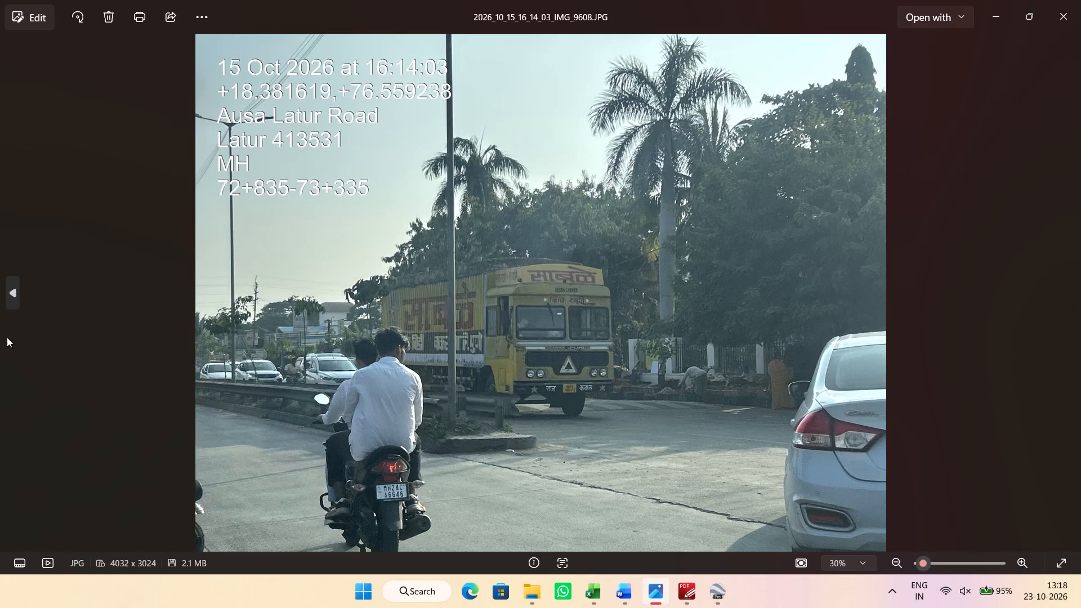
left_click(1080, 305)
key("ctrl+c")
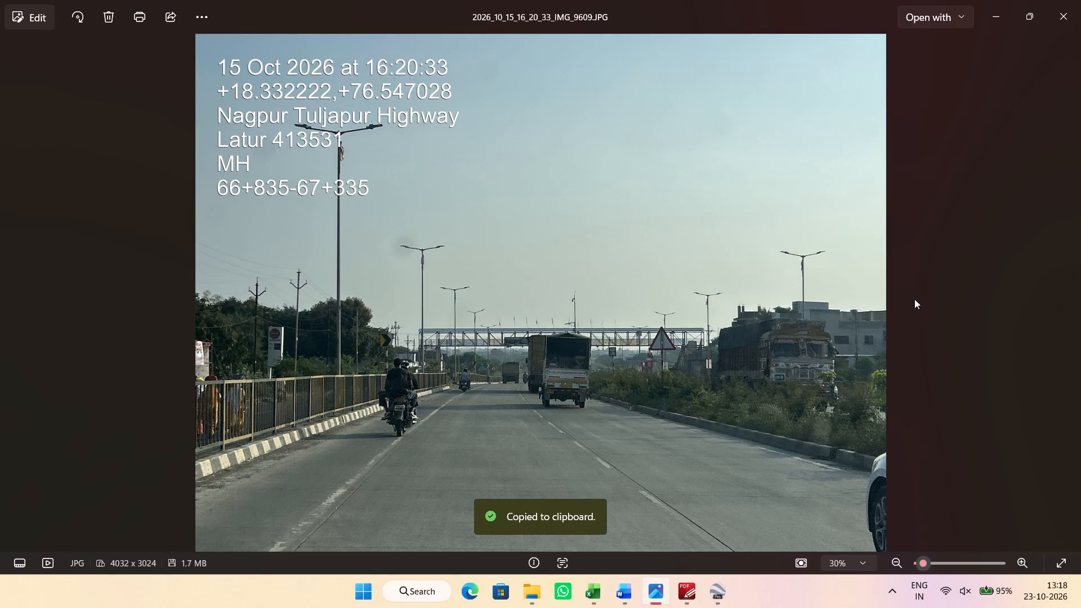
key("alt+Tab")
left_click(501, 464)
right_click(515, 422)
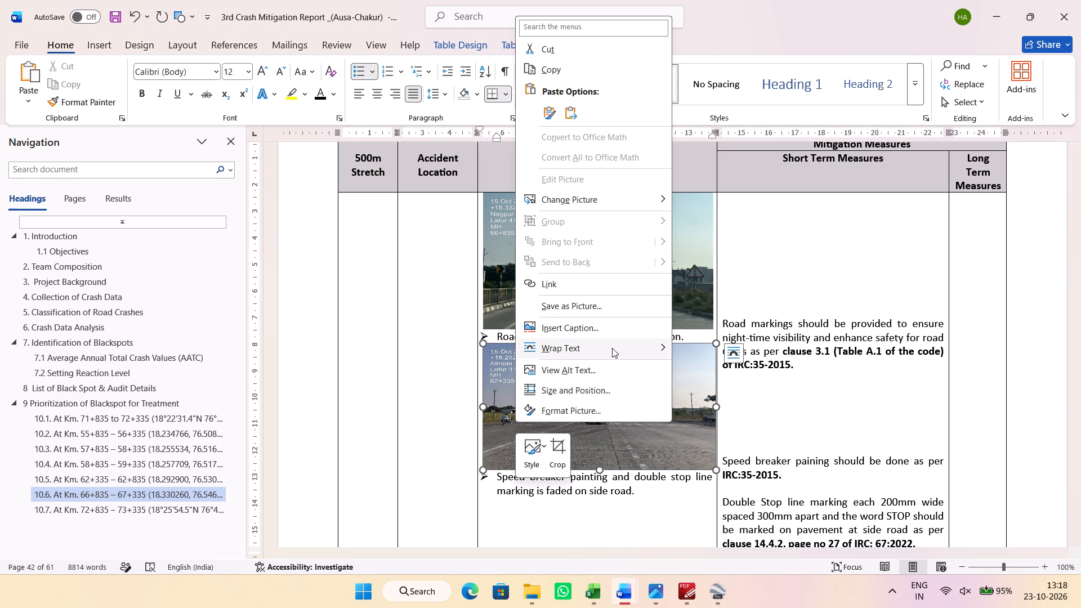
left_click(613, 207)
left_click(716, 277)
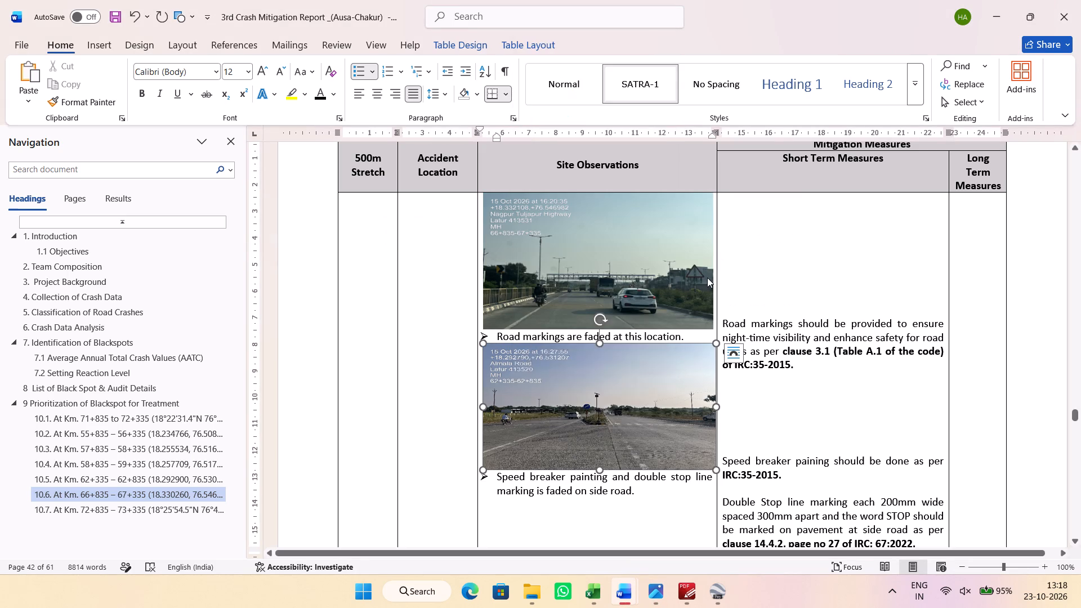
left_click_drag(651, 409, 713, 409)
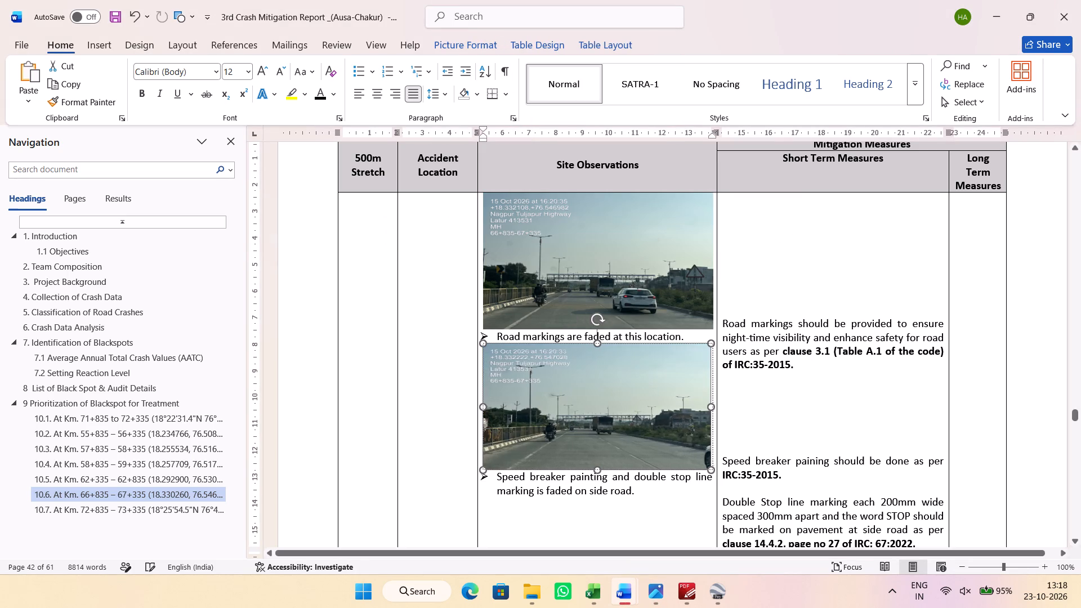
Widen the photo below "Road markings are faded at this location" slightly so it reaches the column edge.
left_click_drag(713, 409, 714, 409)
Switch to Edge, open Google Maps, search for Hisar and get directions there from the current location.
left_click(467, 594)
left_click(435, 48)
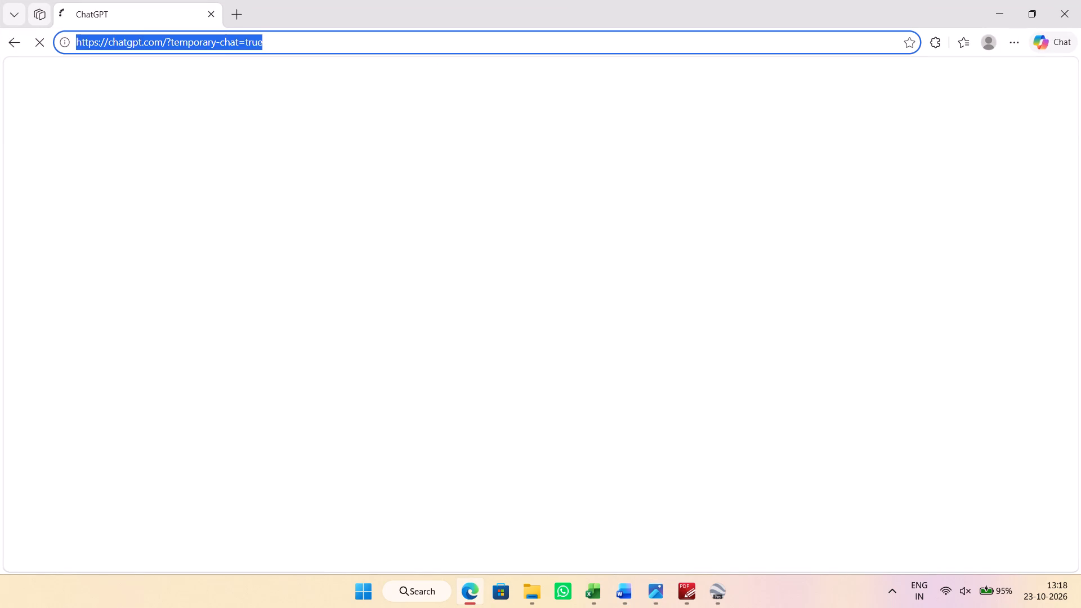
type("maos")
key("Return")
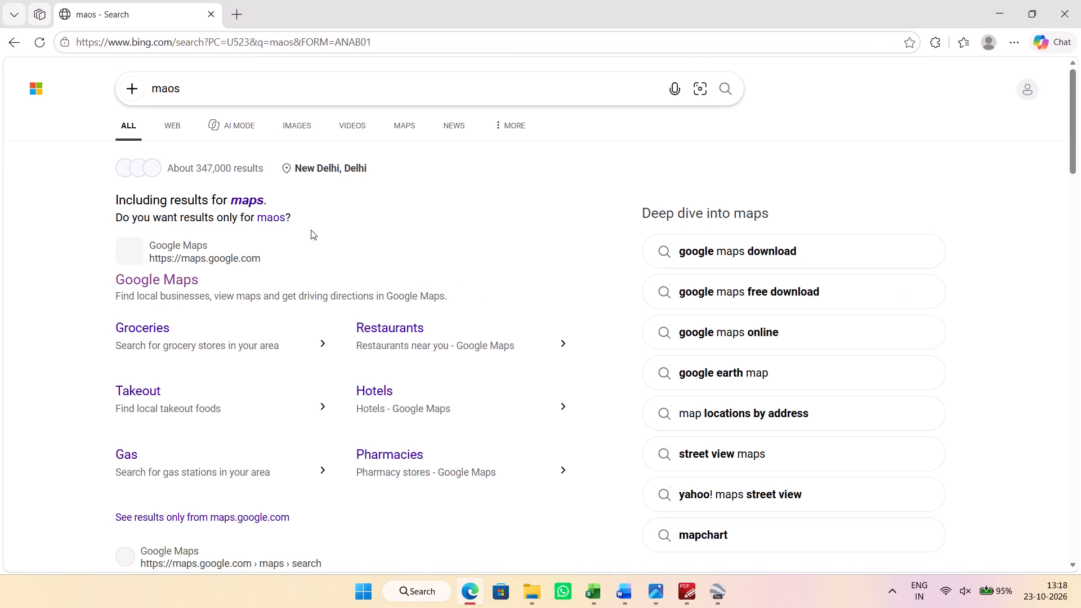
left_click(168, 264)
left_click(211, 16)
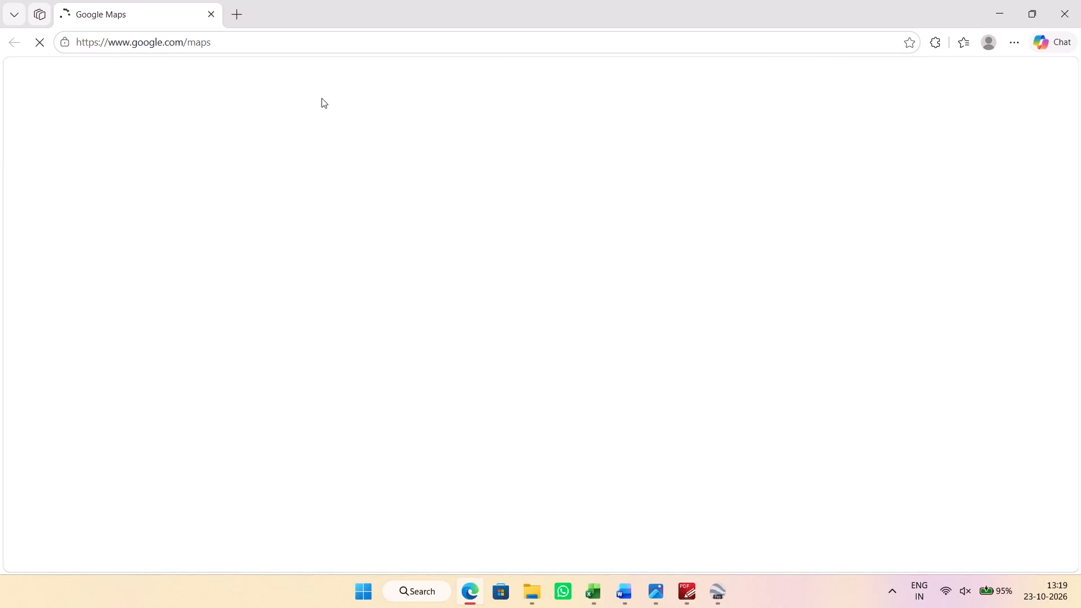
left_click(169, 96)
left_click(162, 86)
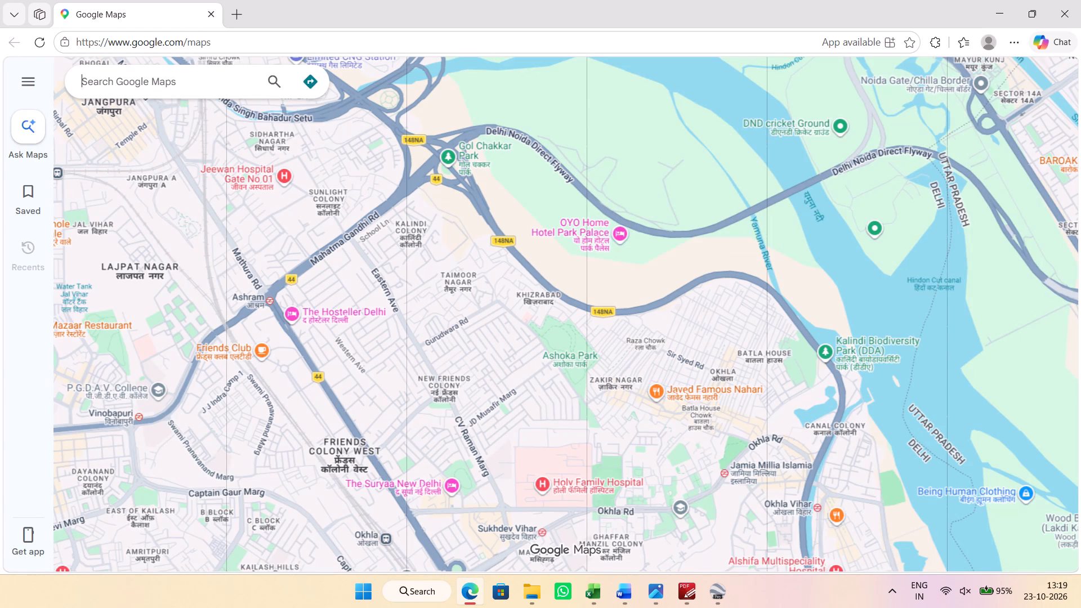
type("hisar")
left_click(151, 121)
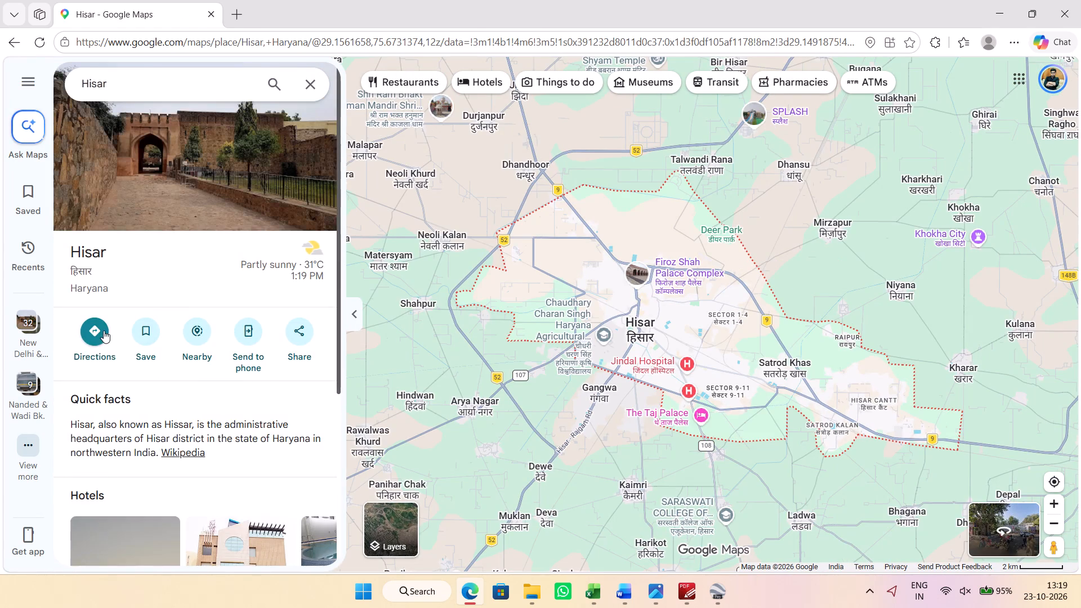
left_click(104, 330)
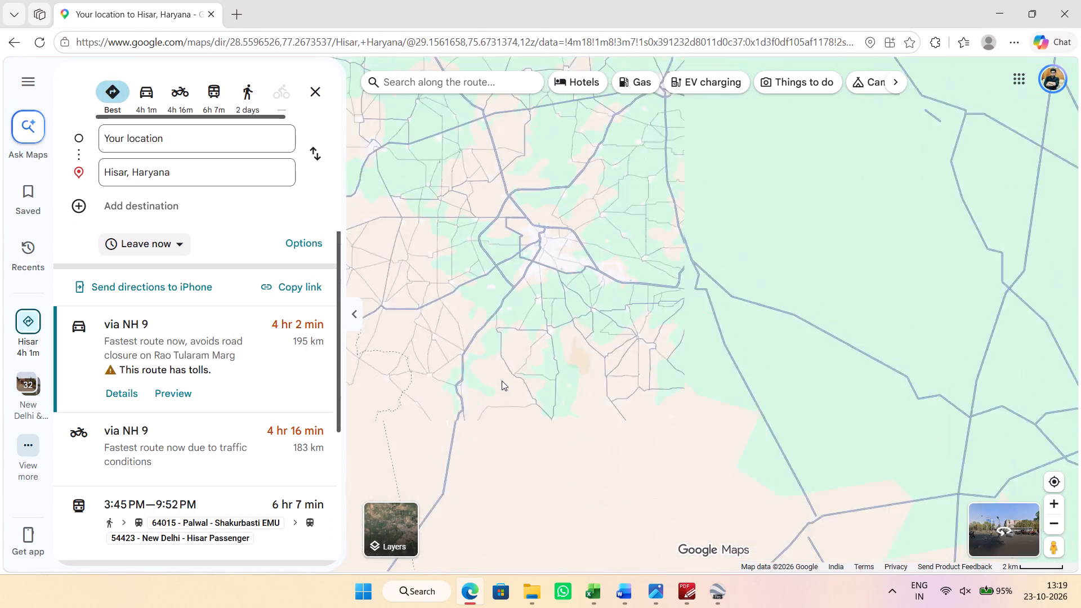
Examine the route to Hisar, rerouting it north of Delhi near Baghpat, and close the browser to return to the report.
scroll(905, 401, "up", 2)
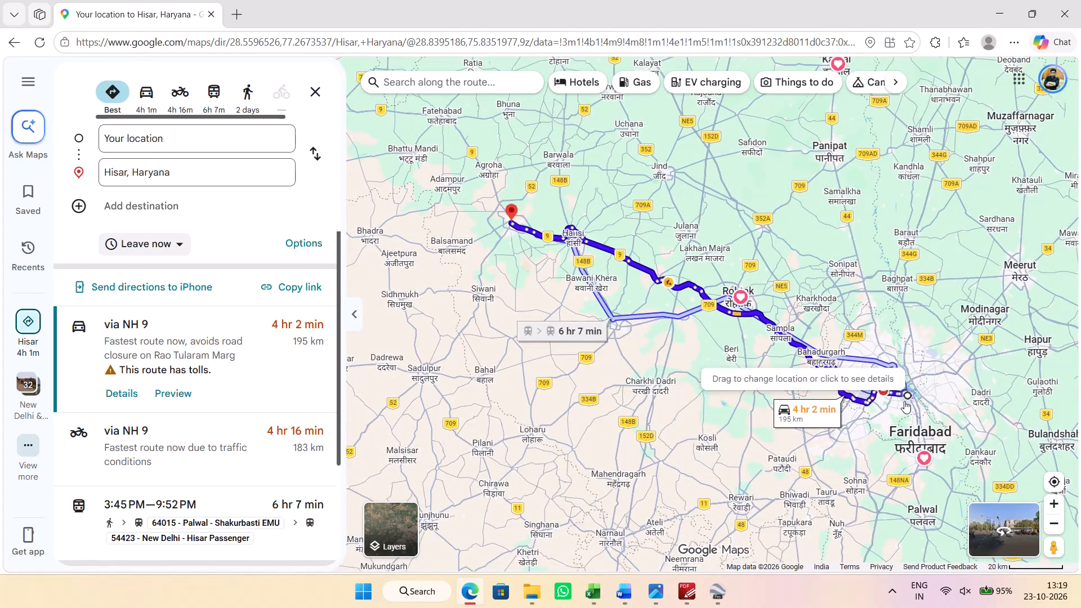
scroll(904, 401, "up", 3)
scroll(912, 356, "up", 4)
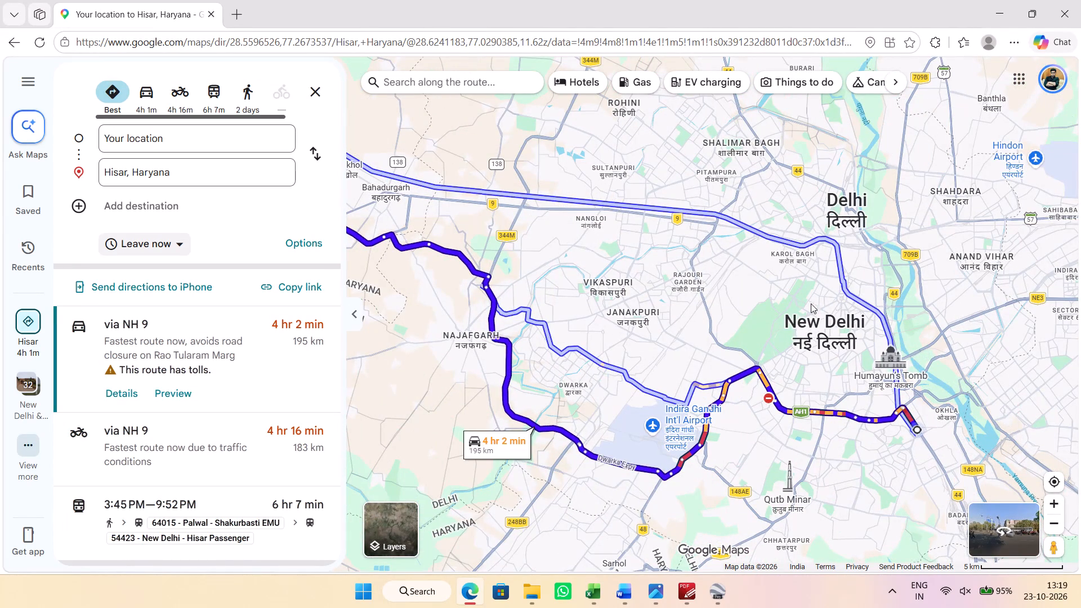
left_click_drag(723, 459, 896, 426)
scroll(896, 426, "down", 7)
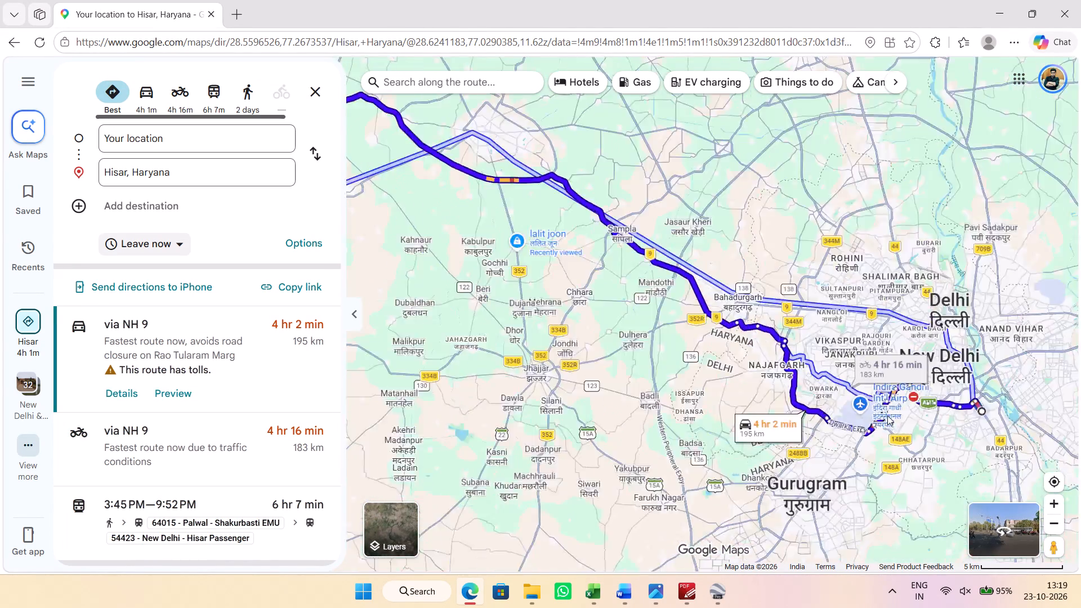
scroll(972, 385, "up", 1)
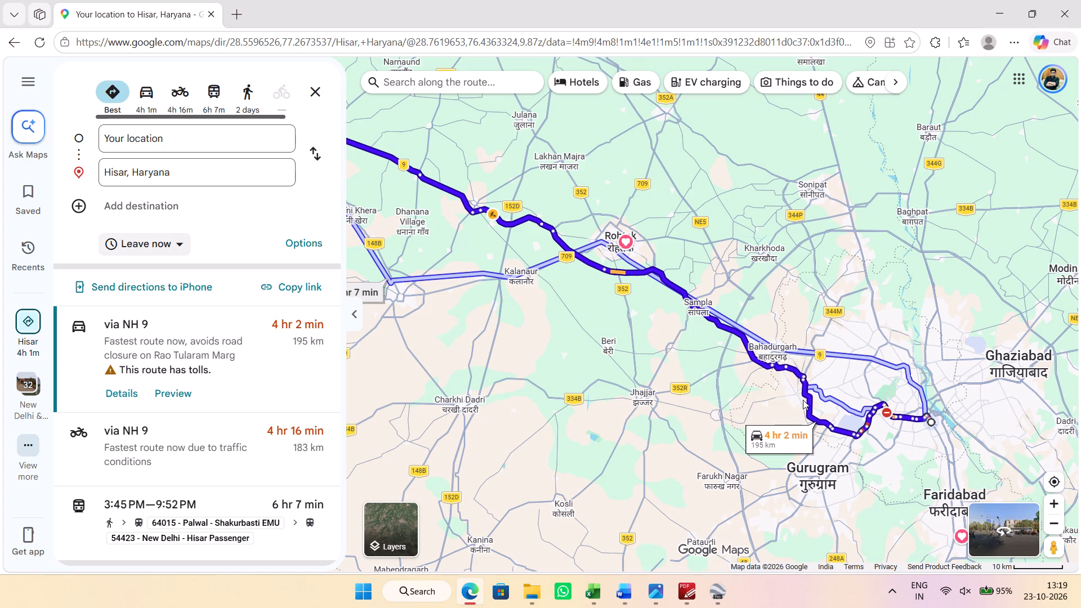
left_click_drag(805, 397, 891, 237)
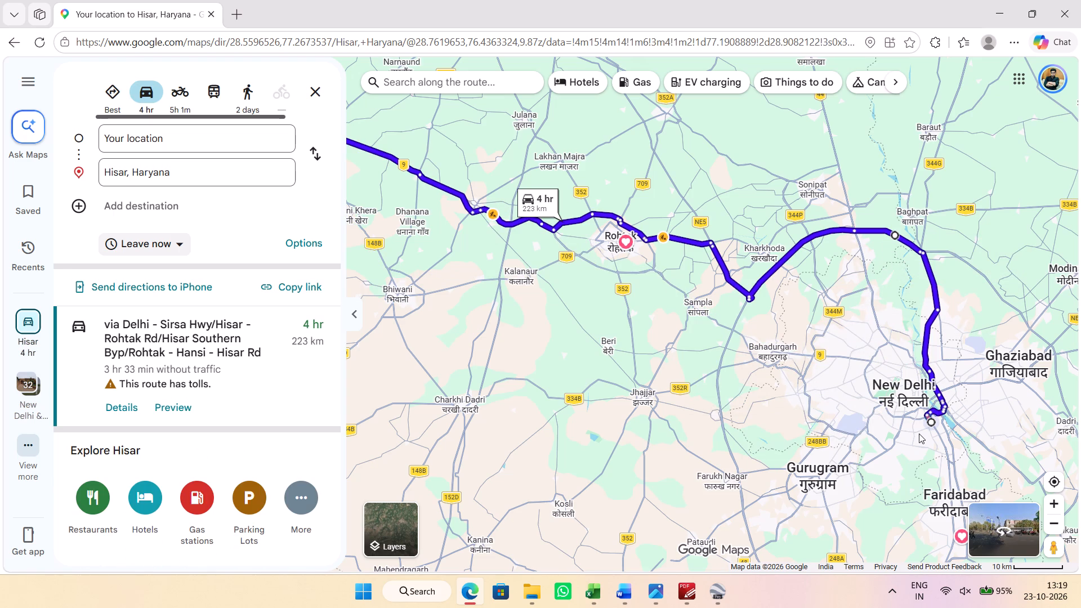
scroll(765, 312, "up", 4)
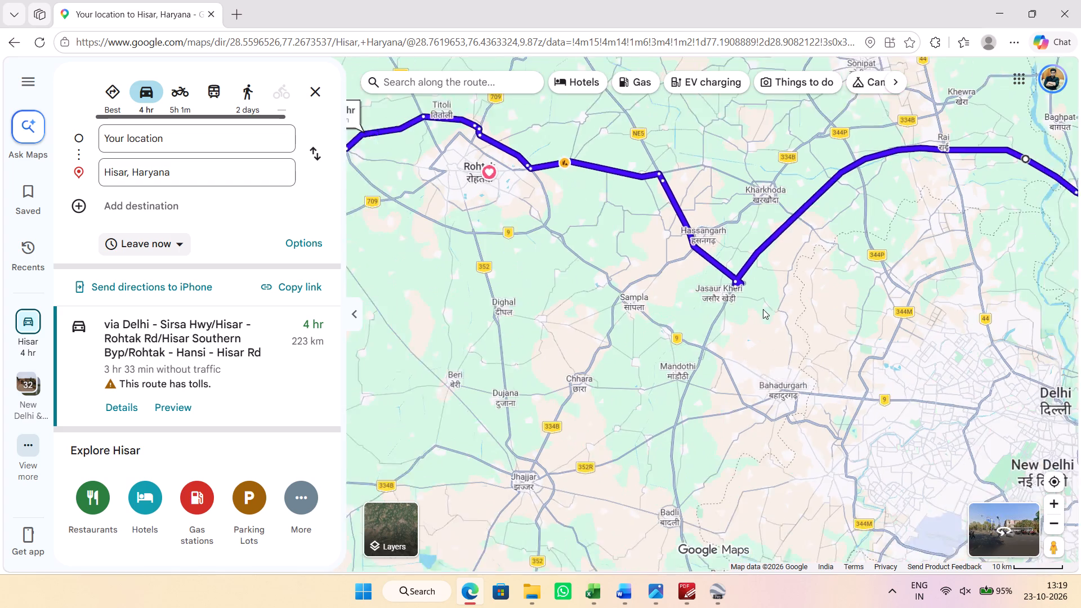
scroll(734, 275, "down", 6)
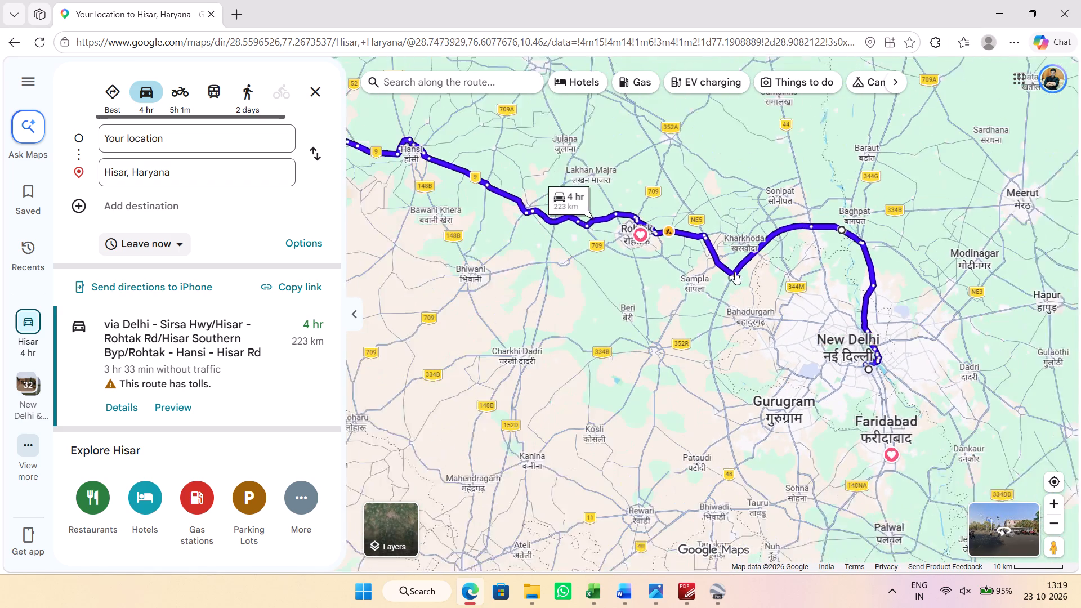
scroll(736, 271, "down", 7)
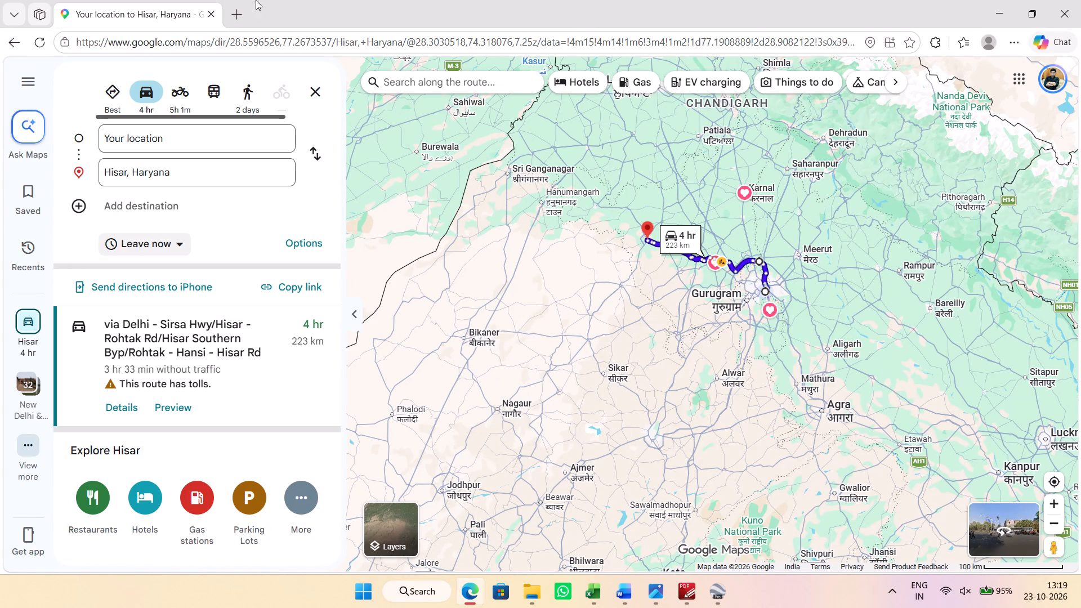
left_click(210, 13)
left_click(1080, 0)
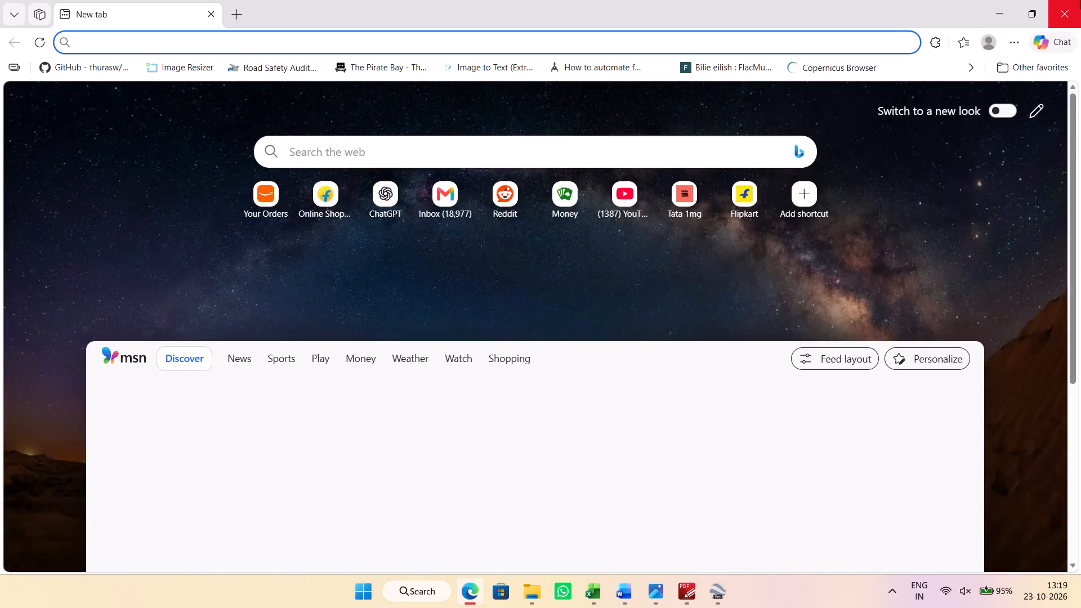
left_click(794, 372)
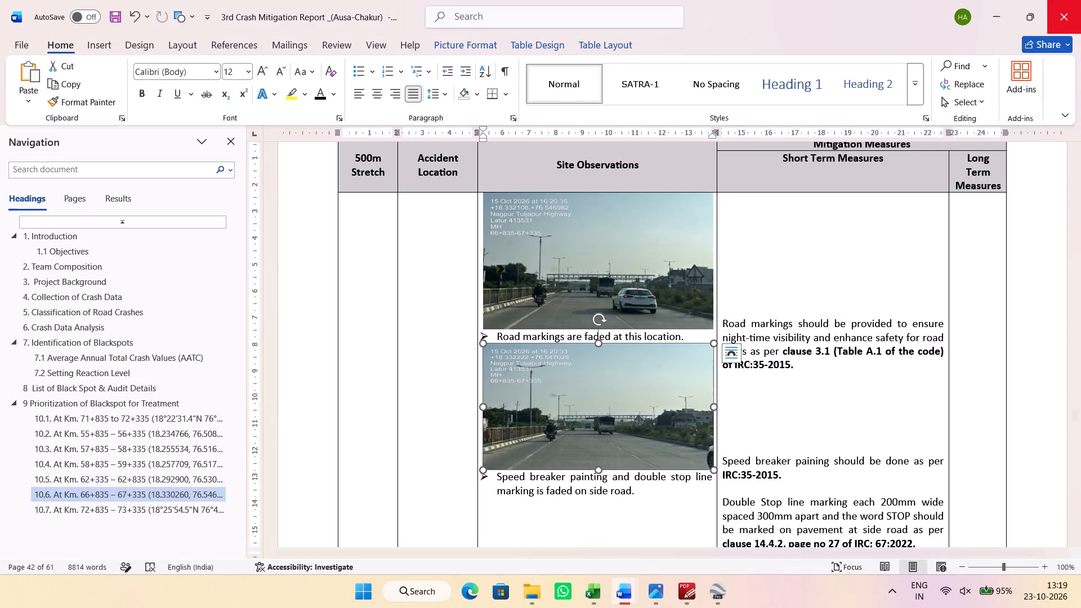
Add one blank line above the road markings measure in section 10.6's short term measures.
left_click(803, 286)
key("Return")
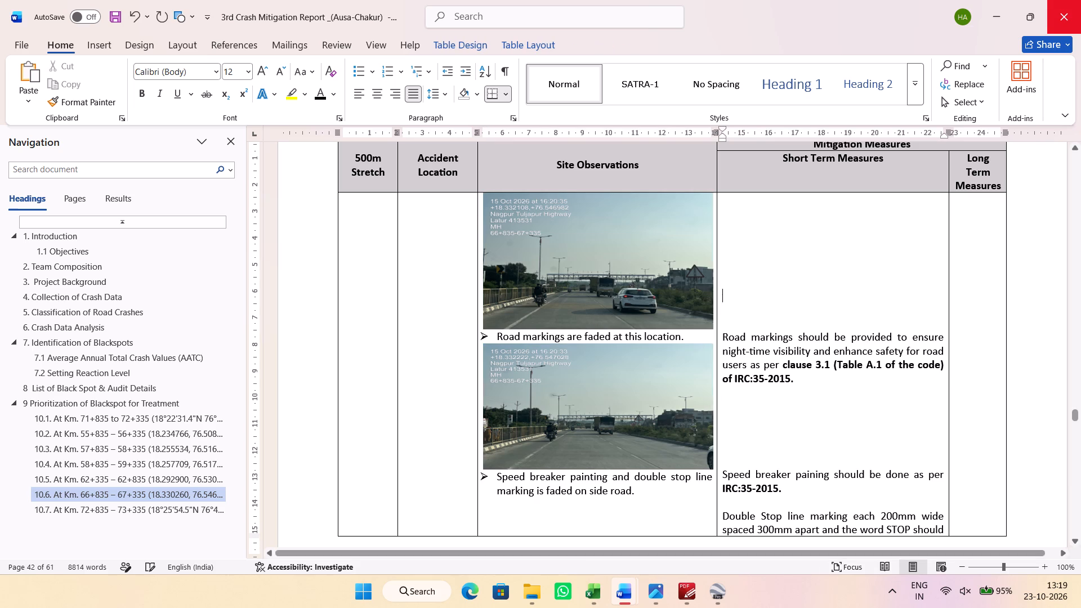
Replace the side road photo below the speed breaker and double stop line observation with site photo IMG_9614 from Photos.
scroll(715, 332, "down", 1)
key("alt+Tab")
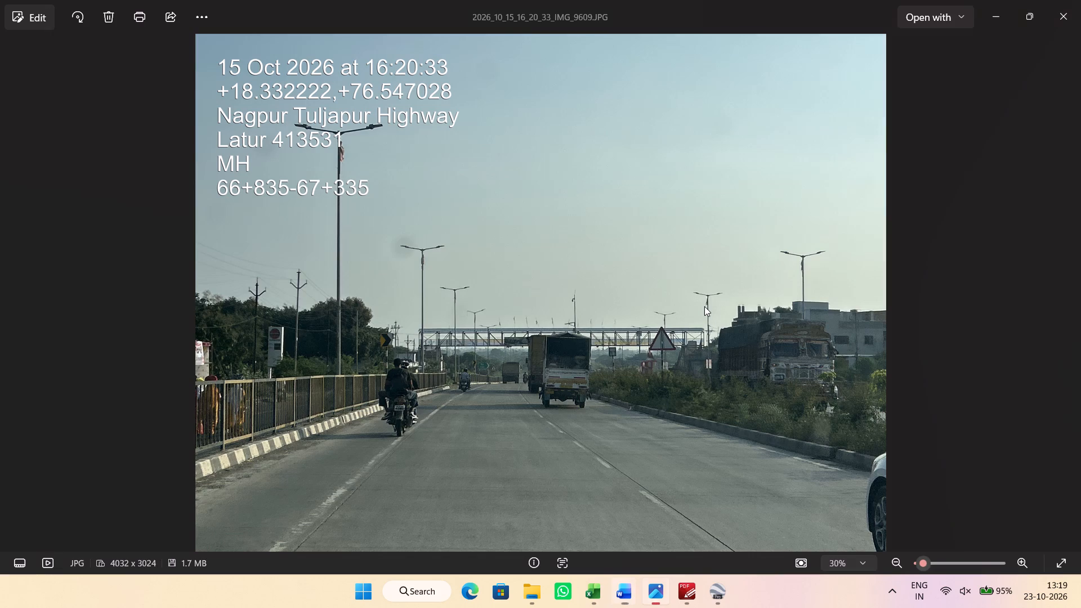
triple_click(1080, 290)
triple_click(1080, 290)
left_click(1080, 290)
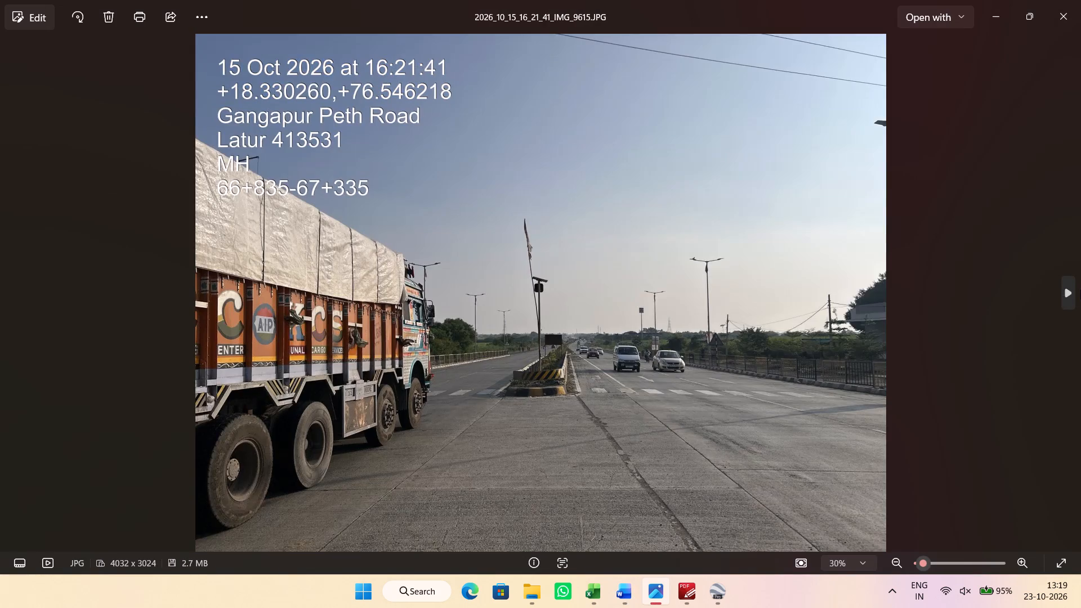
left_click(0, 342)
scroll(484, 381, "up", 7)
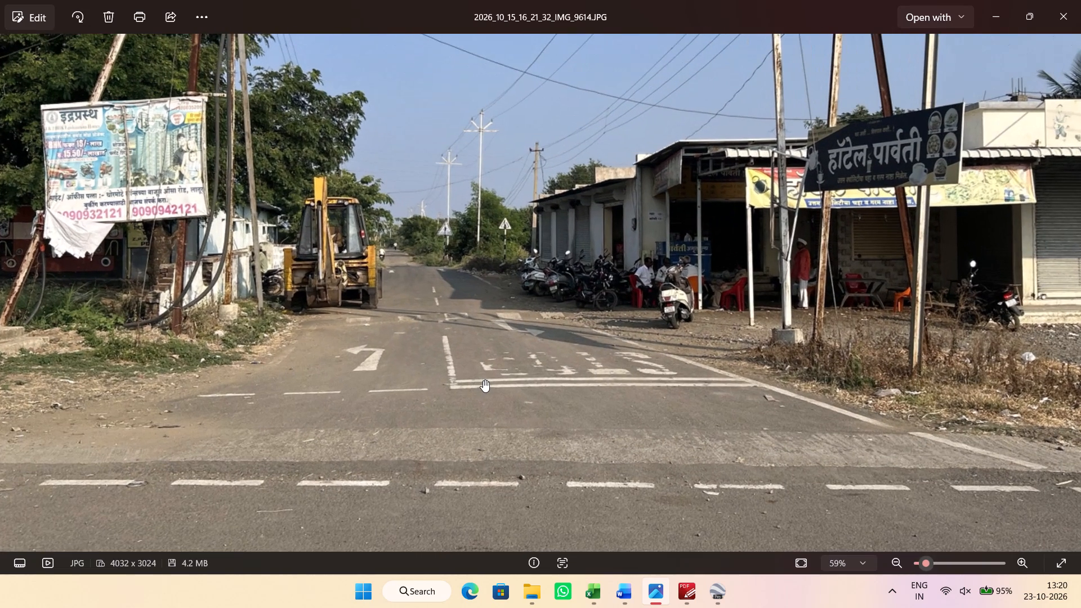
scroll(483, 380, "down", 8)
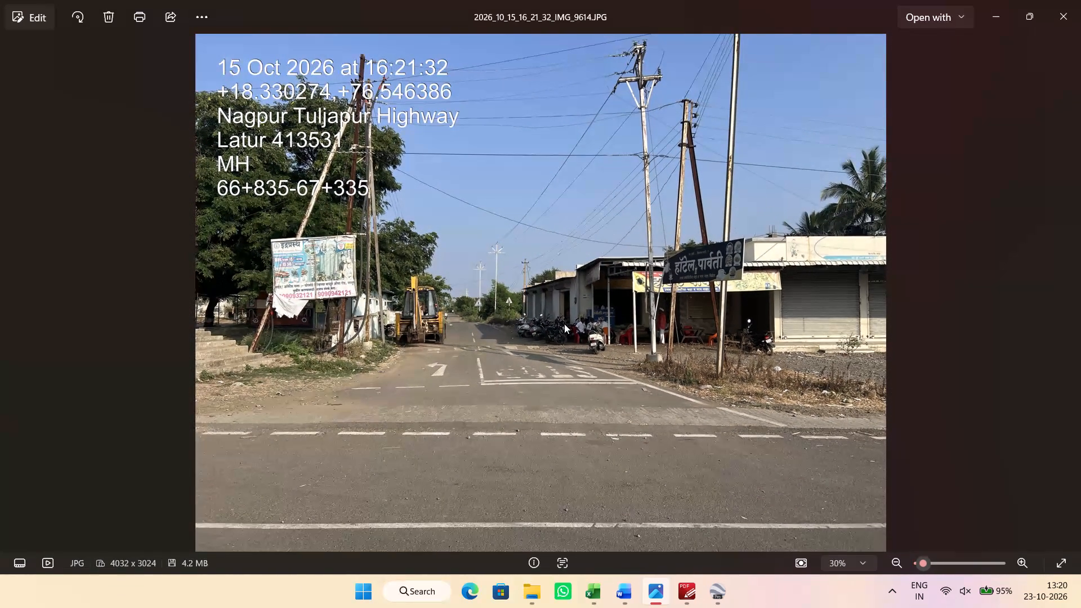
scroll(665, 320, "up", 7)
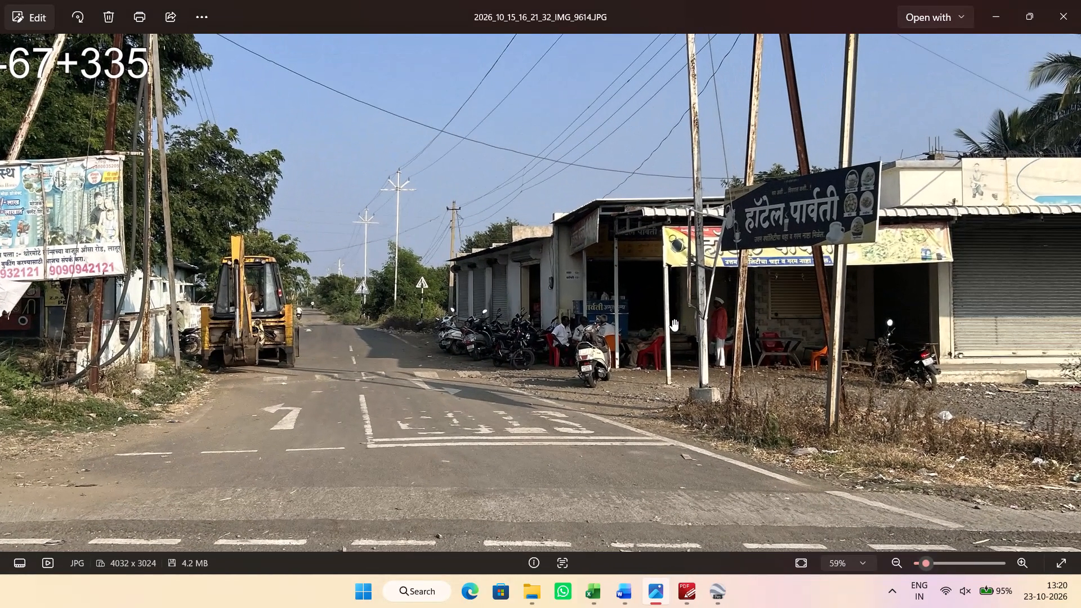
scroll(672, 319, "down", 8)
key("ctrl+c")
key("alt+Tab")
left_click(544, 340)
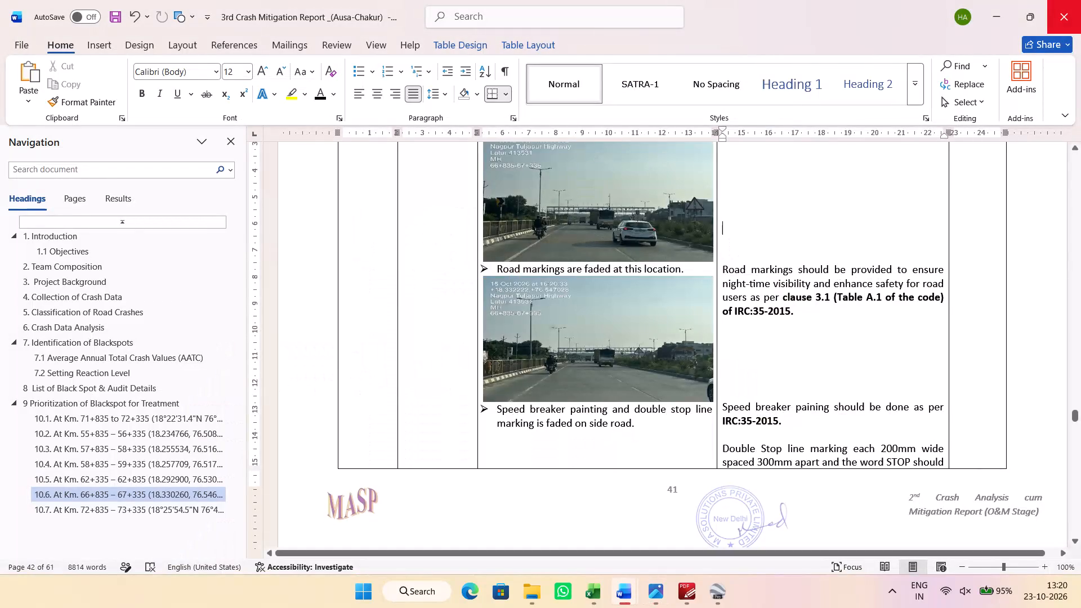
scroll(568, 345, "down", 6)
left_click(585, 333)
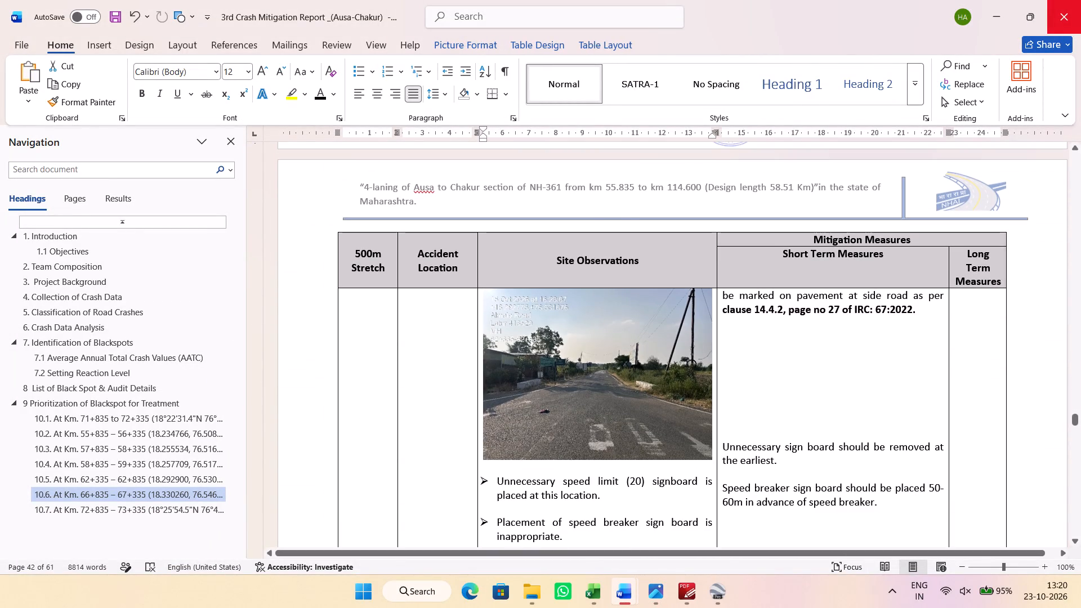
right_click(584, 352)
left_click(641, 339)
left_click(646, 347)
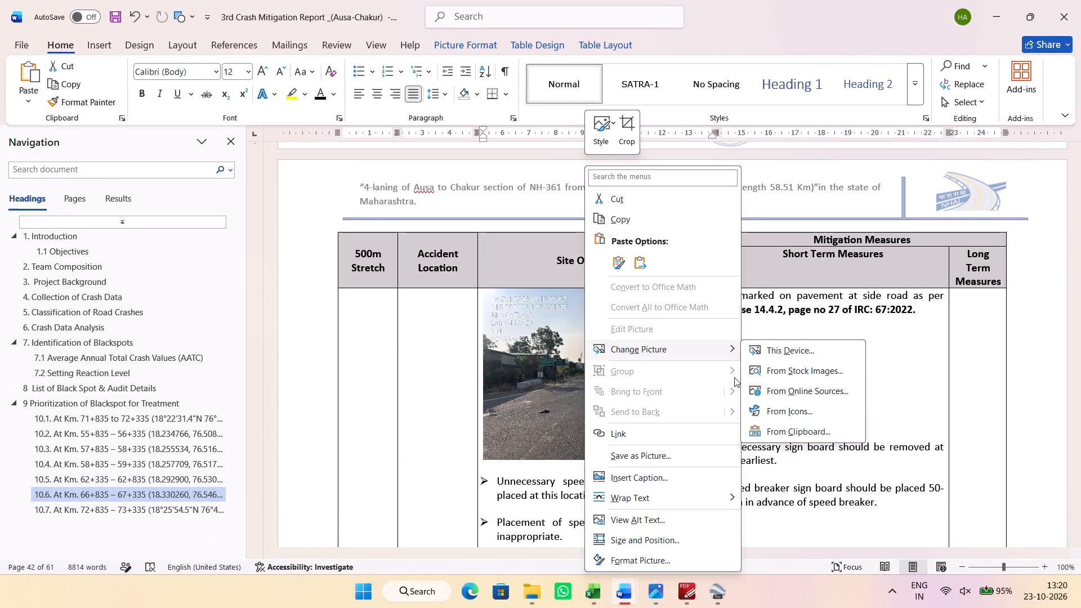
left_click(765, 426)
Insert the bulleted observation "STOP sign board is not placed on side road." above the speed breaker painting observation, followed by a blank line.
scroll(677, 414, "up", 2)
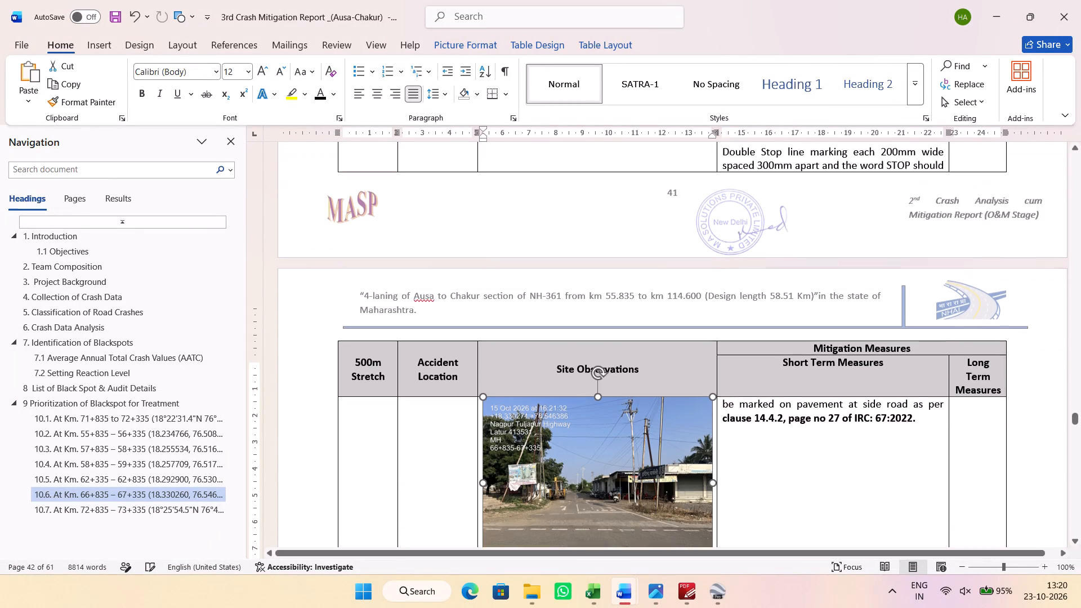
scroll(677, 414, "up", 1)
left_click(704, 248)
left_click(686, 233)
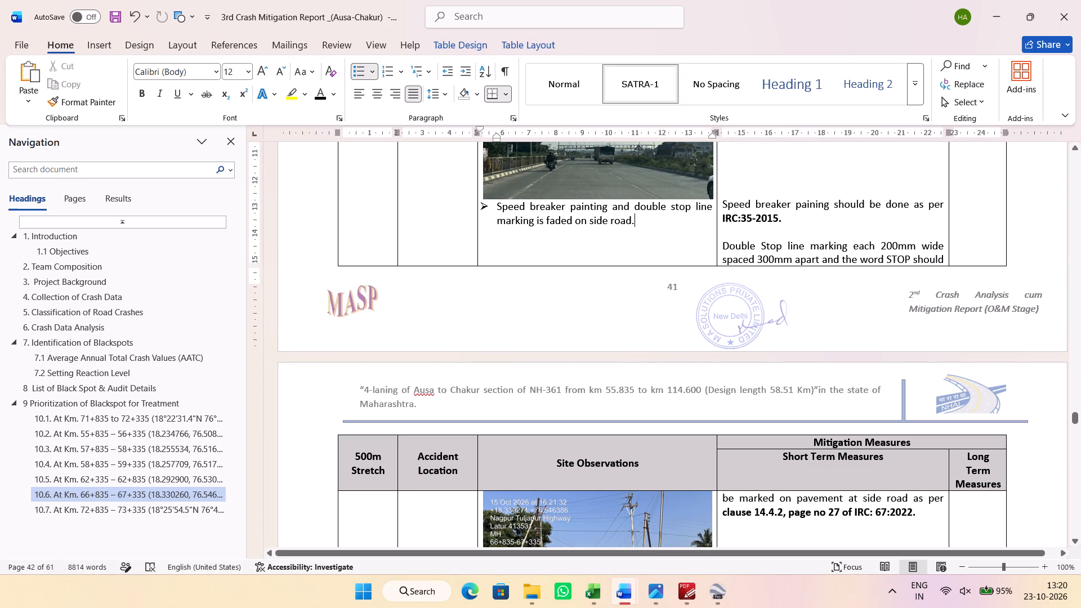
left_click(495, 207)
key("Return")
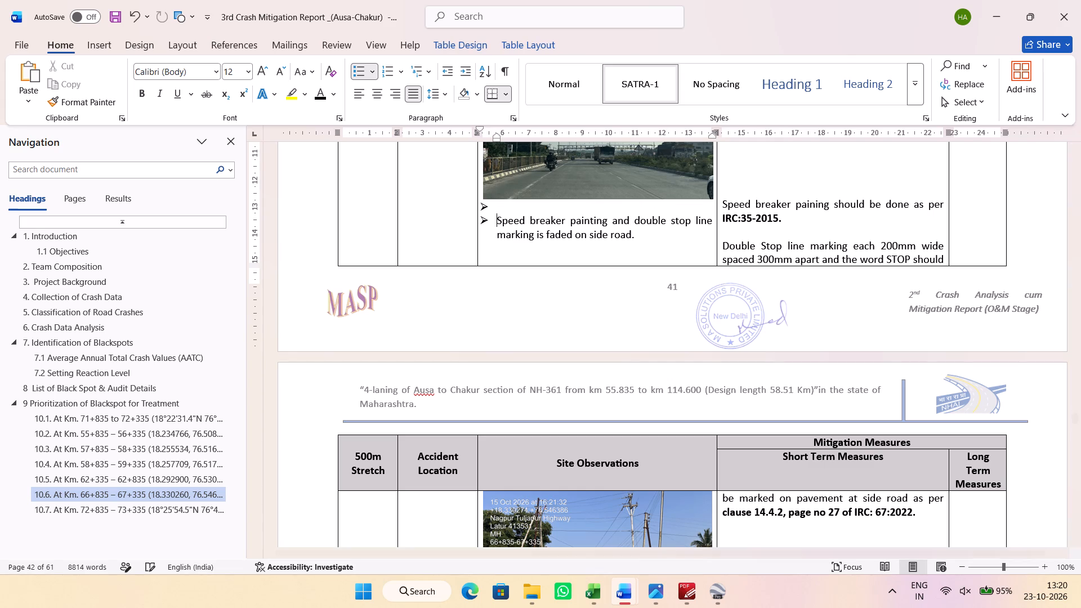
left_click(522, 206)
type("STOP sign board is not palced")
key("space")
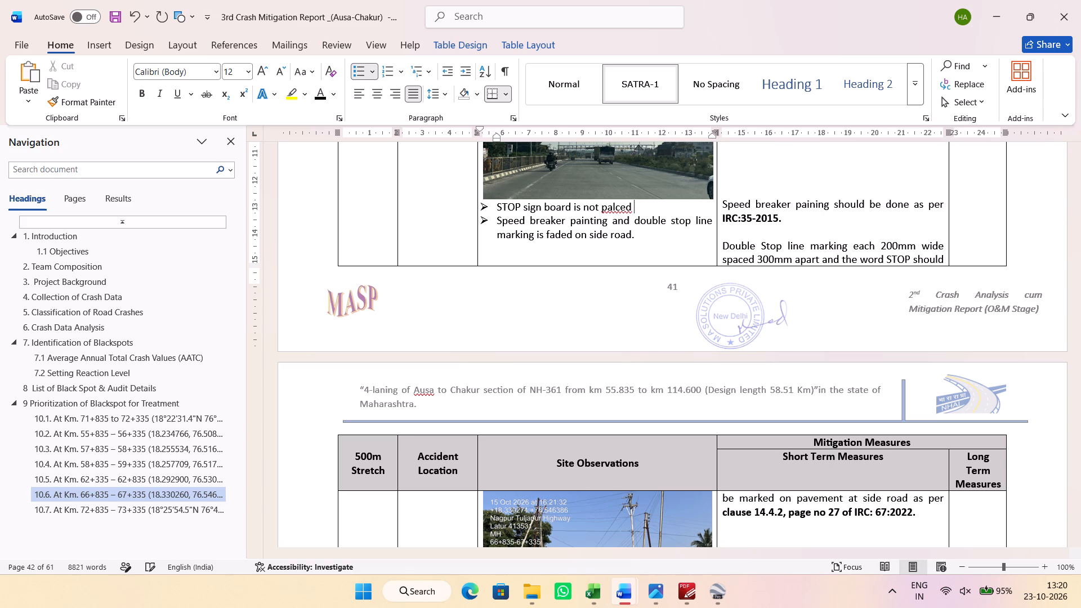
key("BackSpace")
key("BackSpace")
key("BackSpace")
key("BackSpace")
key("BackSpace")
key("BackSpace")
type("laced on side roaf")
key("BackSpace")
type("d.")
key("Return")
key("Return")
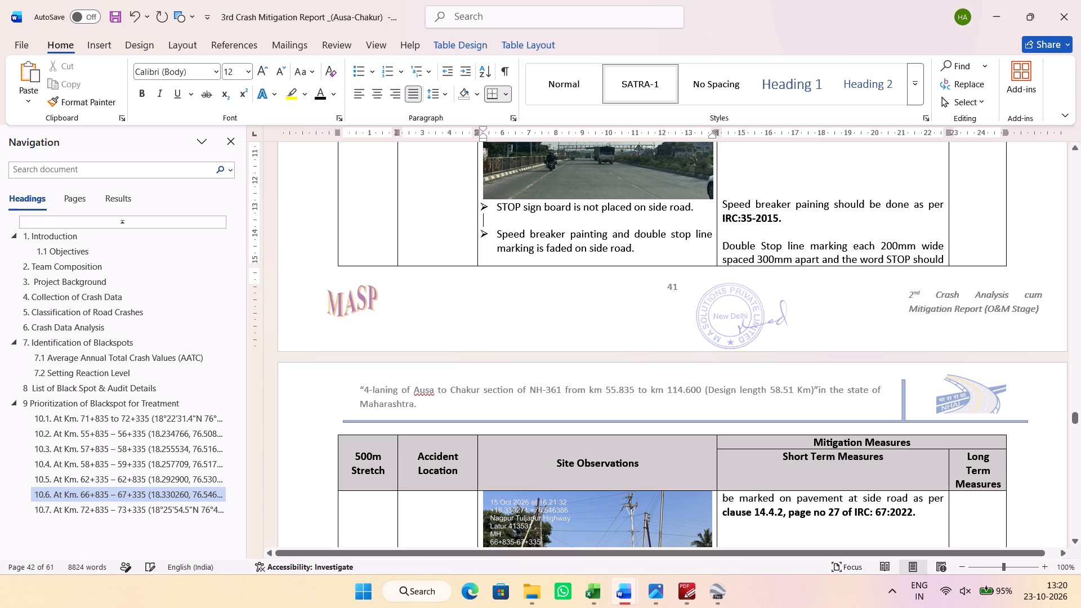
Above the speed breaker measure, add "STOP sign board should be placed on side road as per IRC:67-2022." with a blank line below.
left_click(757, 189)
key("Return")
type("STOP sign boardf")
key("BackSpace")
key("space")
type("should be placed")
key("space")
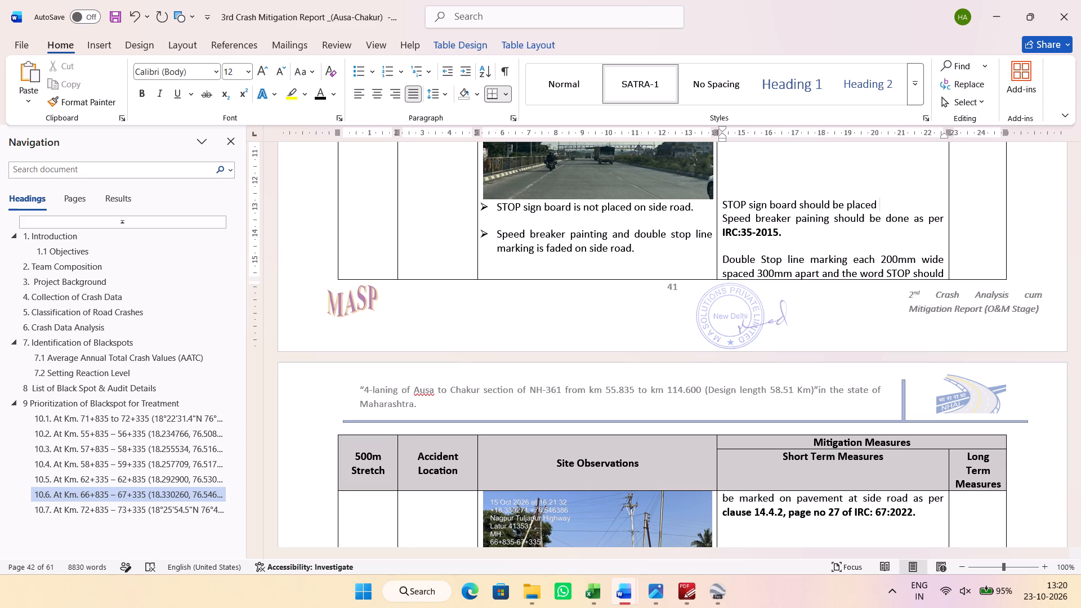
type("on side")
key("space")
type("road as per IRC:67-2022")
key("period")
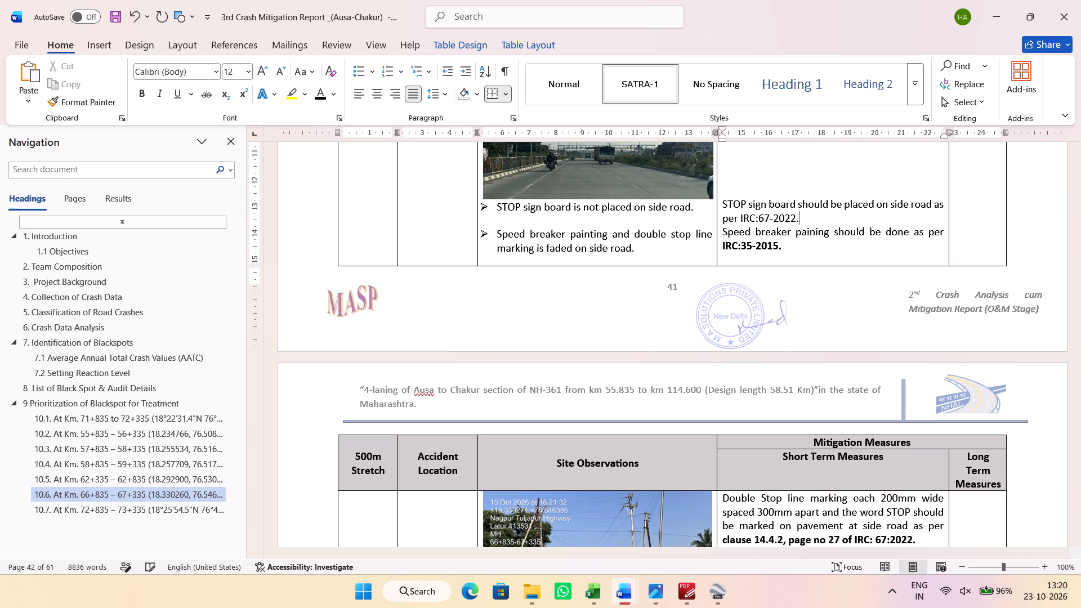
key("Return")
Add a second blank line below the STOP sign board observation in the site observations.
left_click(678, 220)
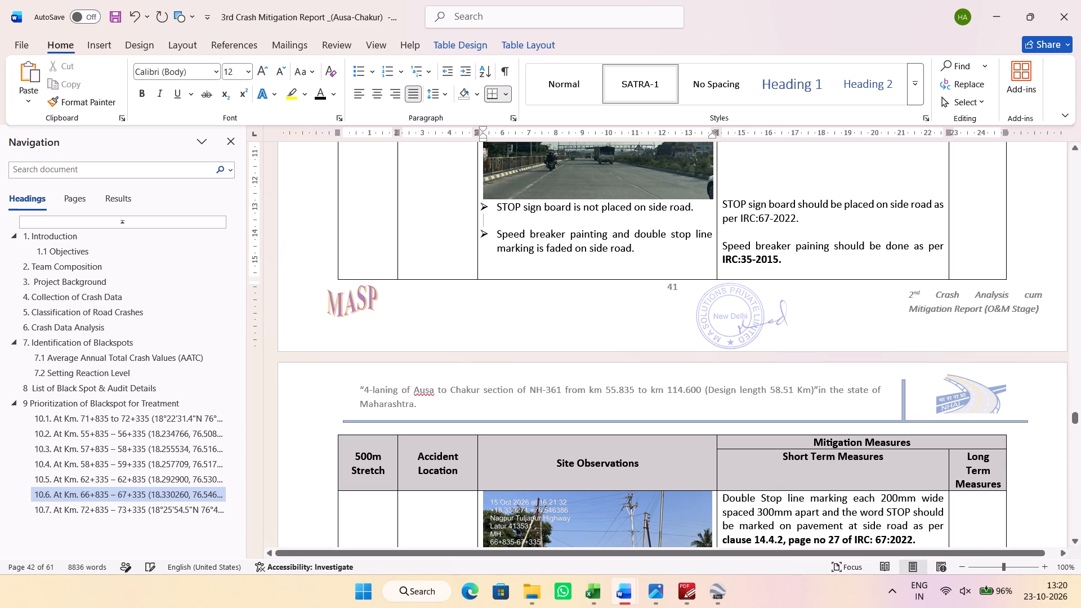
key("Return")
Make "IRC:67-2022." and the word "STOP" bold in the new STOP sign board measure.
left_click_drag(811, 222, 745, 220)
key("ctrl+b")
double_click(731, 202)
key("ctrl+b")
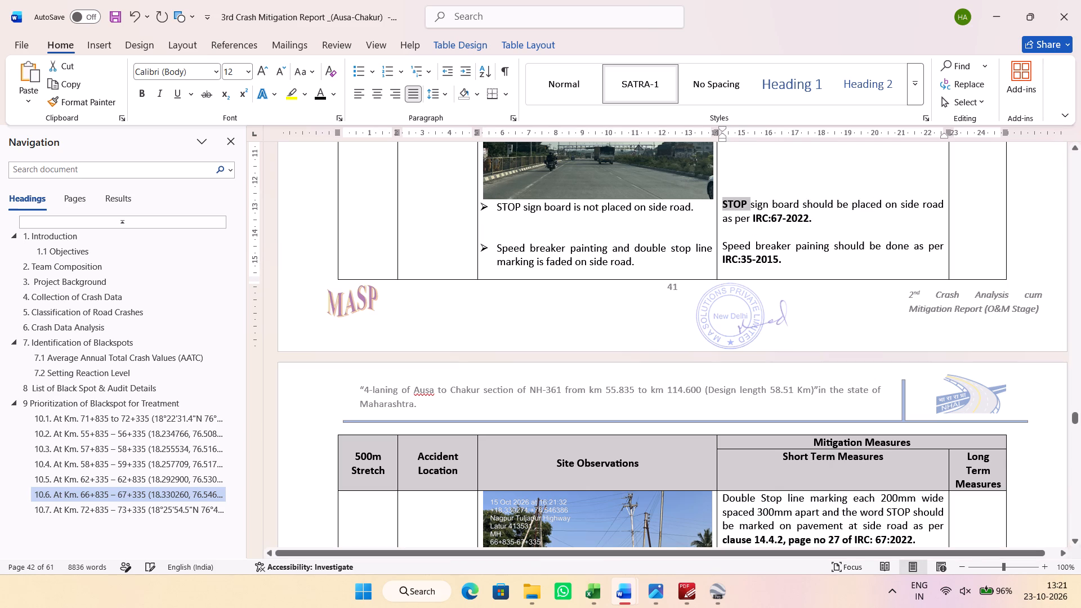
Make the word "STOP" bold in the STOP sign board observation.
double_click(507, 210)
key("ctrl+b")
Delete the unnecessary speed limit (20) signboard and speed breaker sign board placement observations below the side road junction photo.
scroll(705, 240, "down", 5)
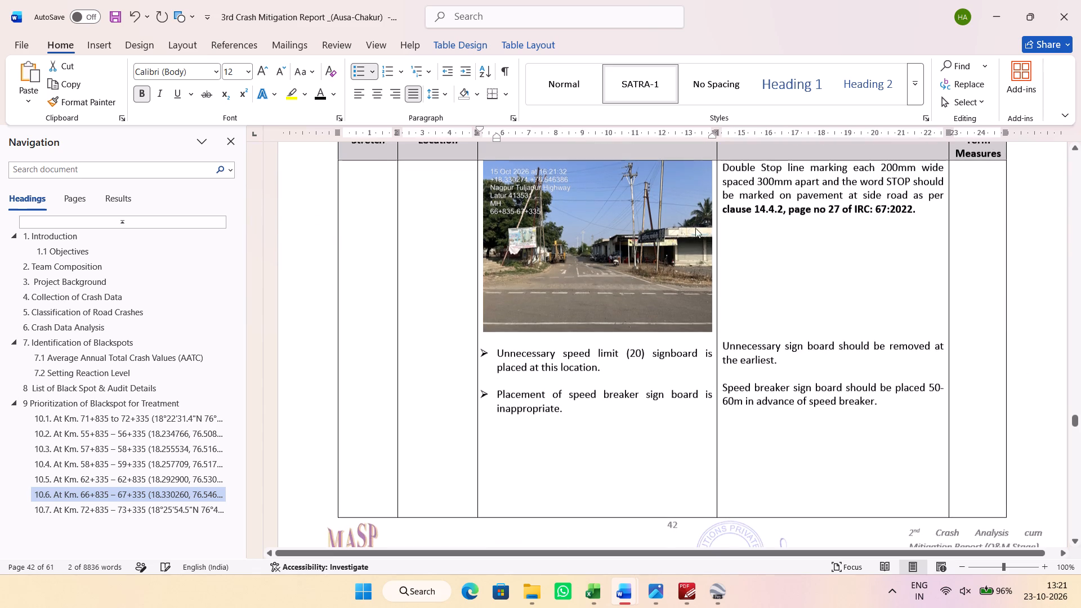
left_click_drag(592, 423, 516, 342)
key("Delete")
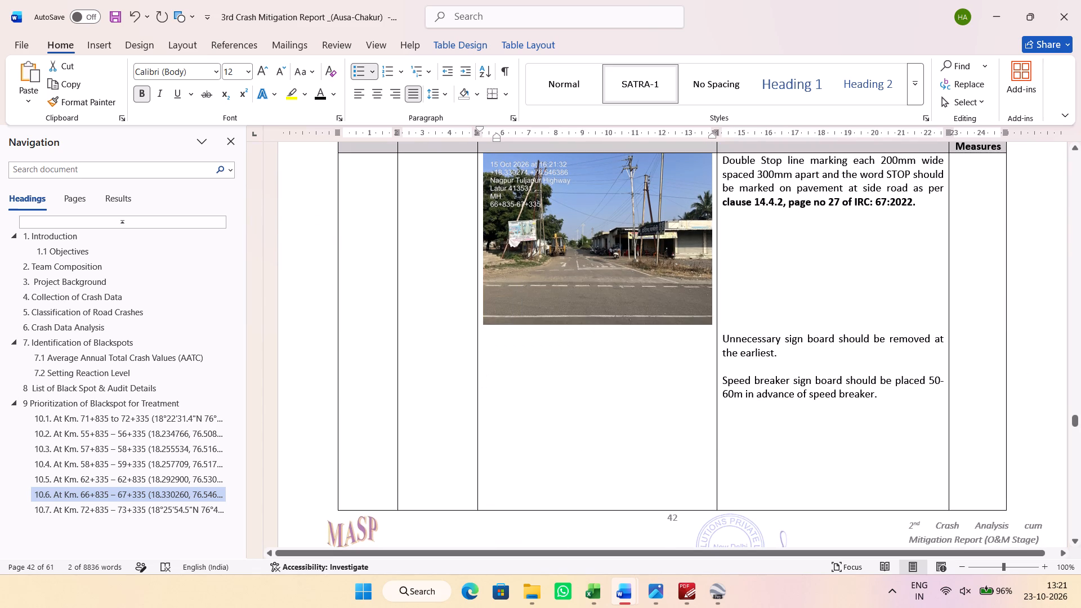
key("Delete")
Delete the leftover unauthorized encroachment entry copied from section 10.5: its short term measure, observation and photo.
left_click_drag(776, 291, 799, 339)
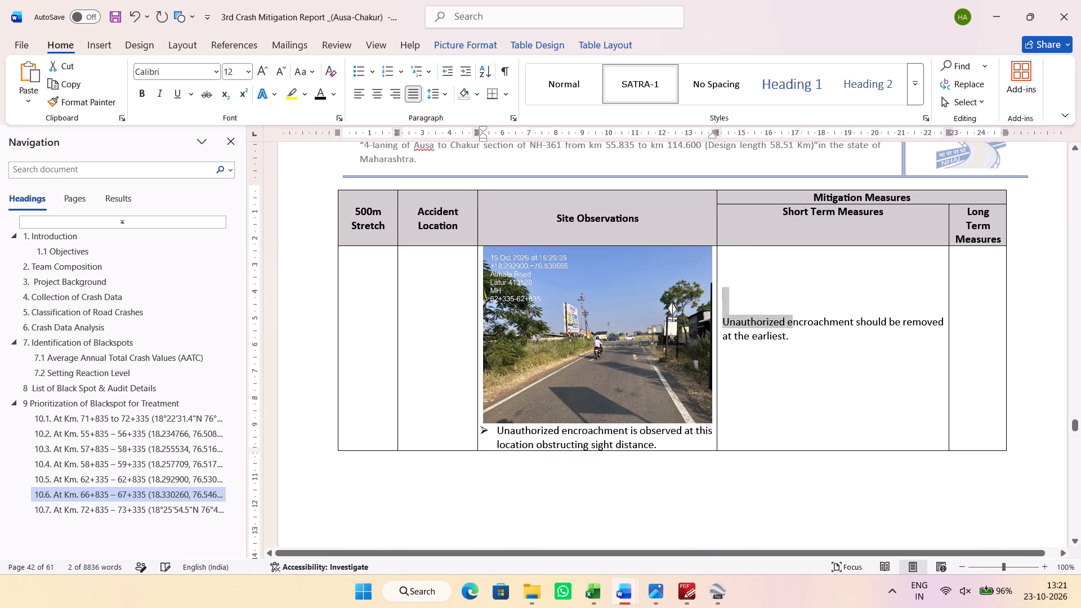
left_click_drag(799, 339, 814, 369)
key("Delete")
left_click(581, 339)
key("Delete")
left_click(528, 297)
key("Delete")
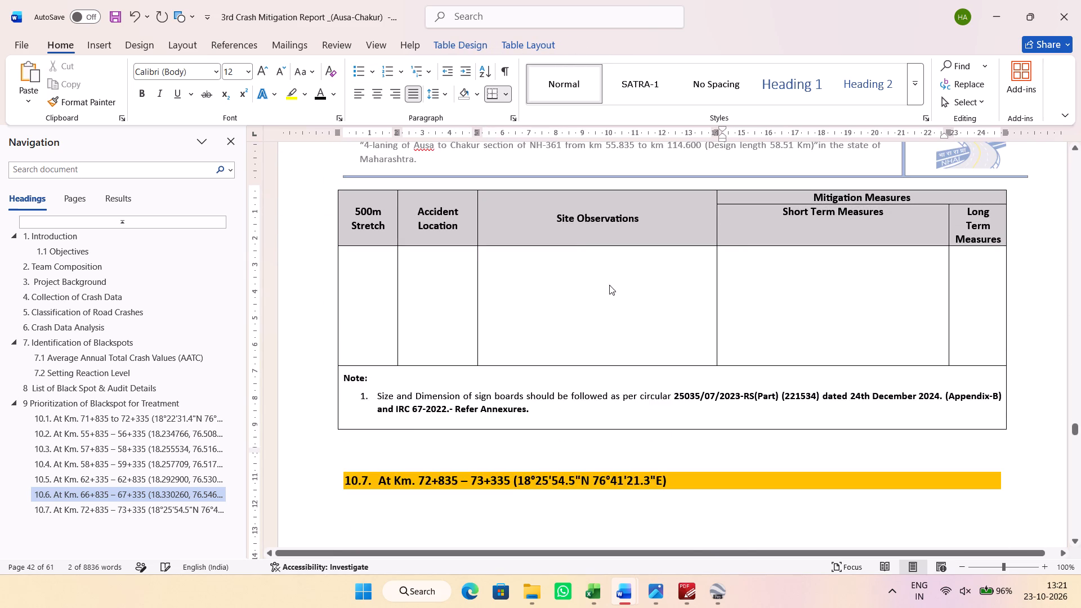
Delete the leftover blank lines below the empty bullet under the side road junction photo.
scroll(613, 287, "up", 5)
left_click_drag(492, 246, 600, 401)
key("Delete")
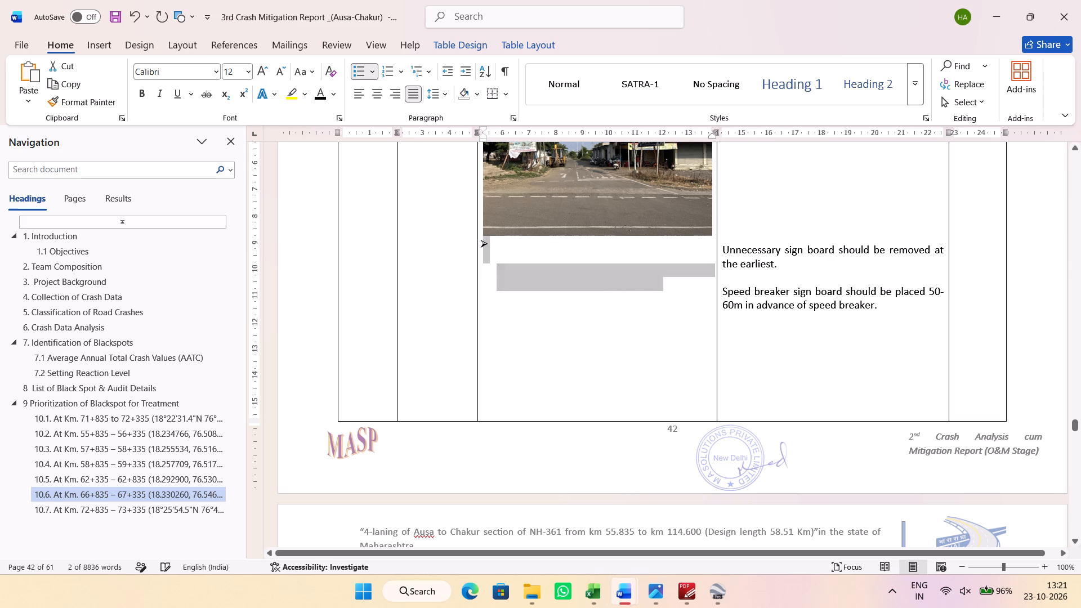
Delete the unnecessary sign board and speed breaker sign board measures from the short term measures, along with their surrounding blank lines.
left_click_drag(722, 249, 818, 363)
left_click(818, 360)
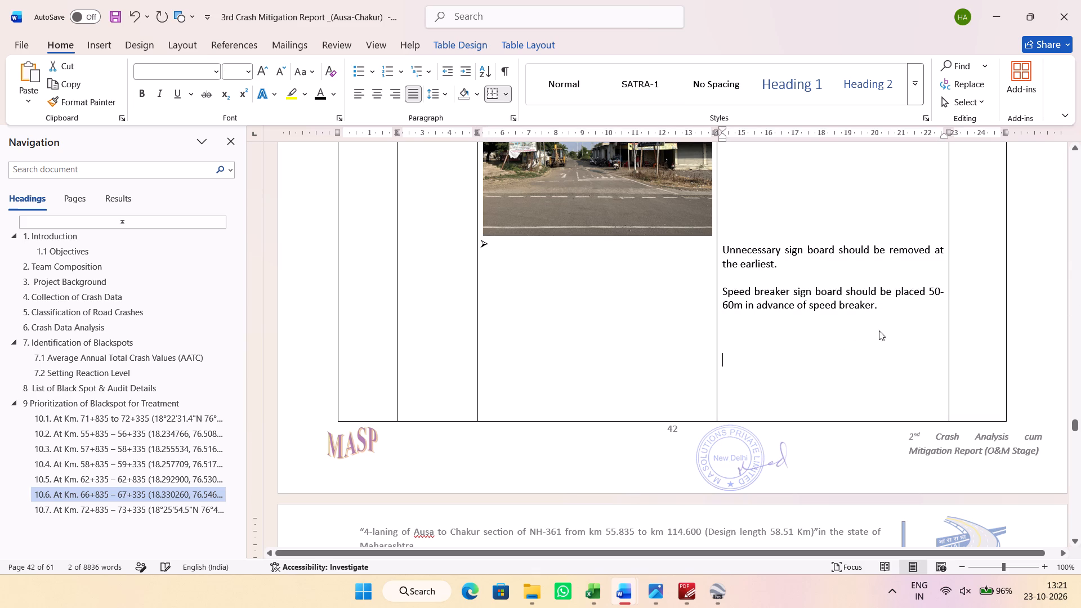
left_click_drag(891, 325, 725, 249)
key("Delete")
left_click(736, 262)
left_click(734, 247)
left_click_drag(734, 250, 748, 368)
key("Delete")
left_click_drag(748, 248, 744, 274)
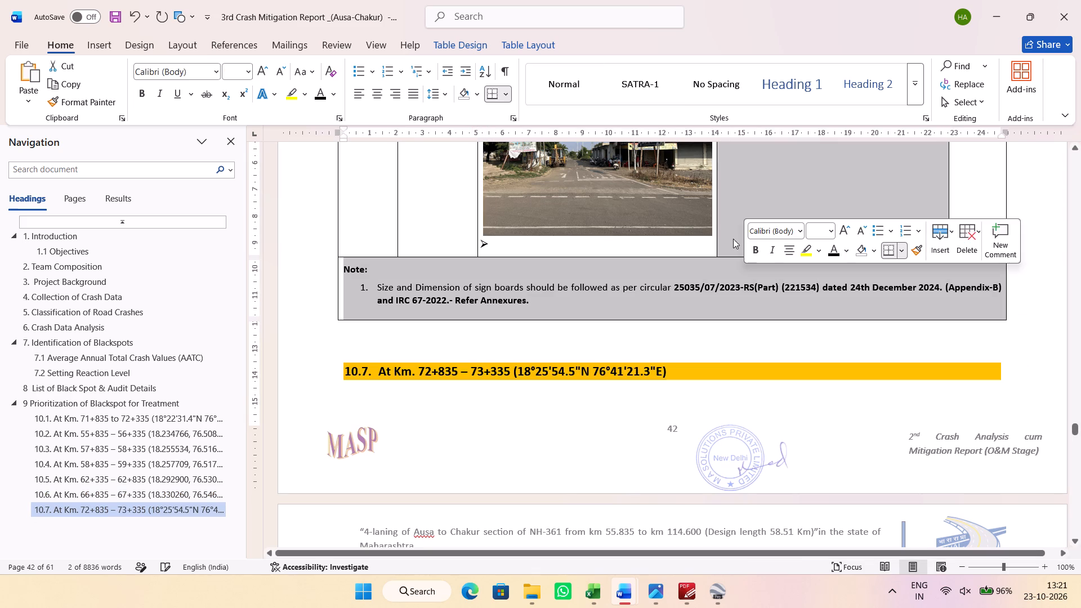
left_click(733, 239)
left_click(650, 246)
Look through the Km 66+835–67+335 site photos for the next defect to report.
key("alt+Tab")
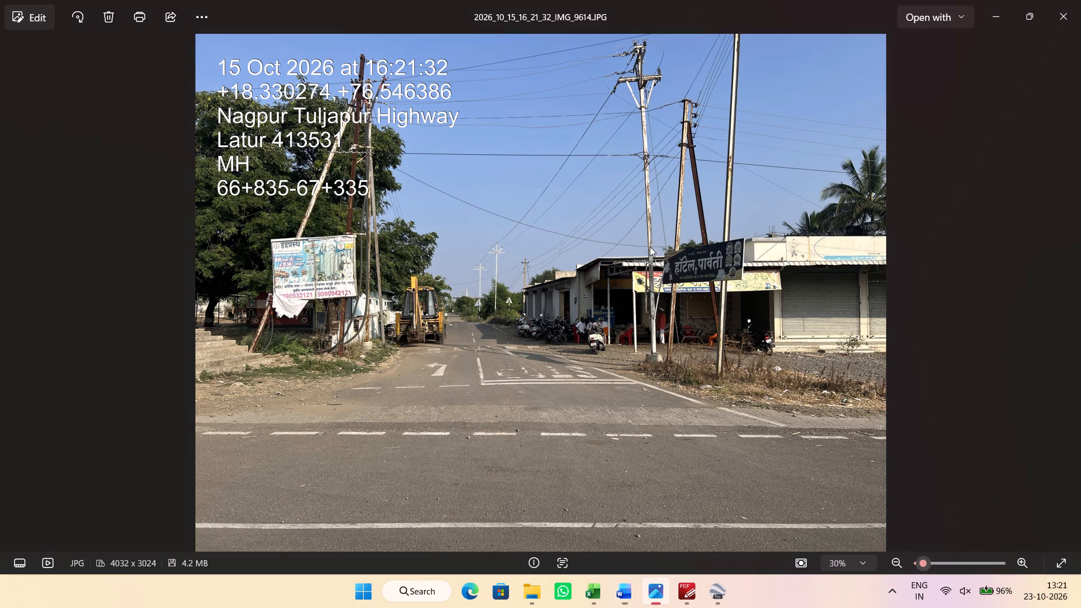
left_click(1080, 336)
scroll(622, 372, "up", 9)
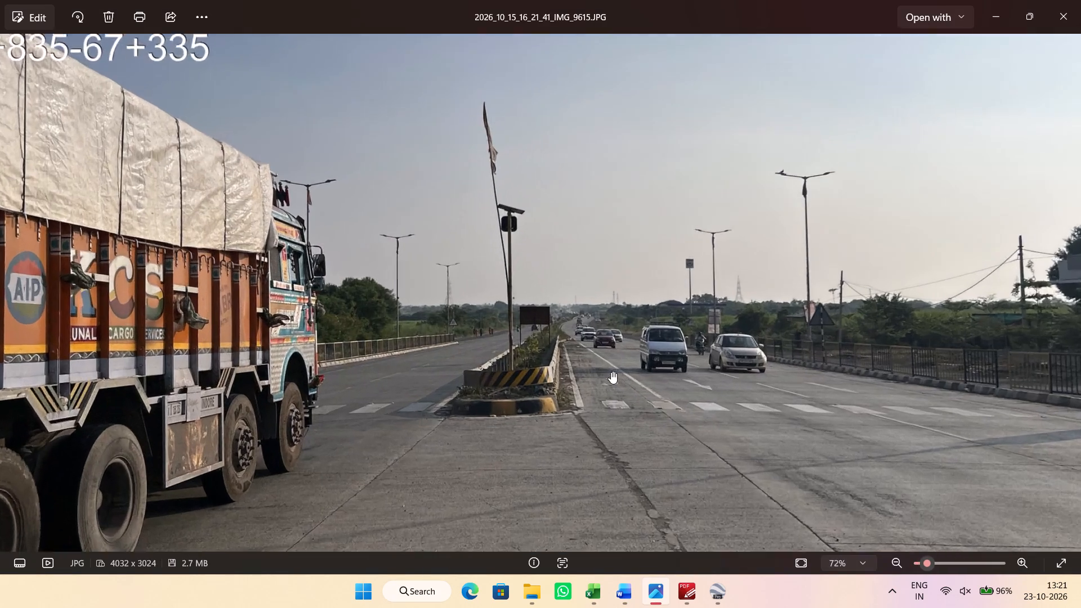
scroll(611, 372, "down", 9)
key("ctrl+c")
key("alt+Tab")
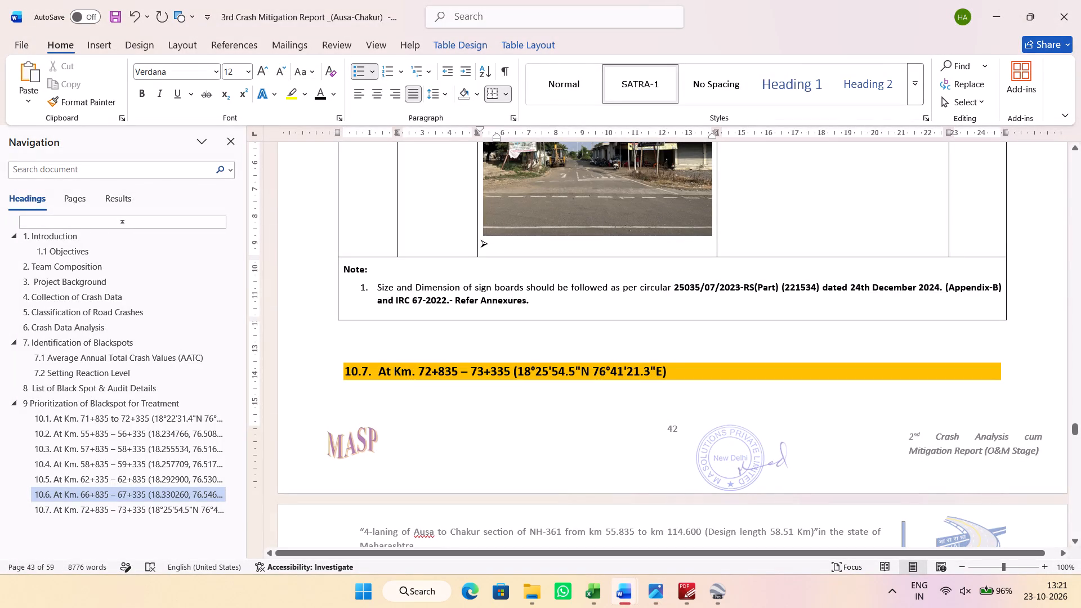
key("alt+Tab")
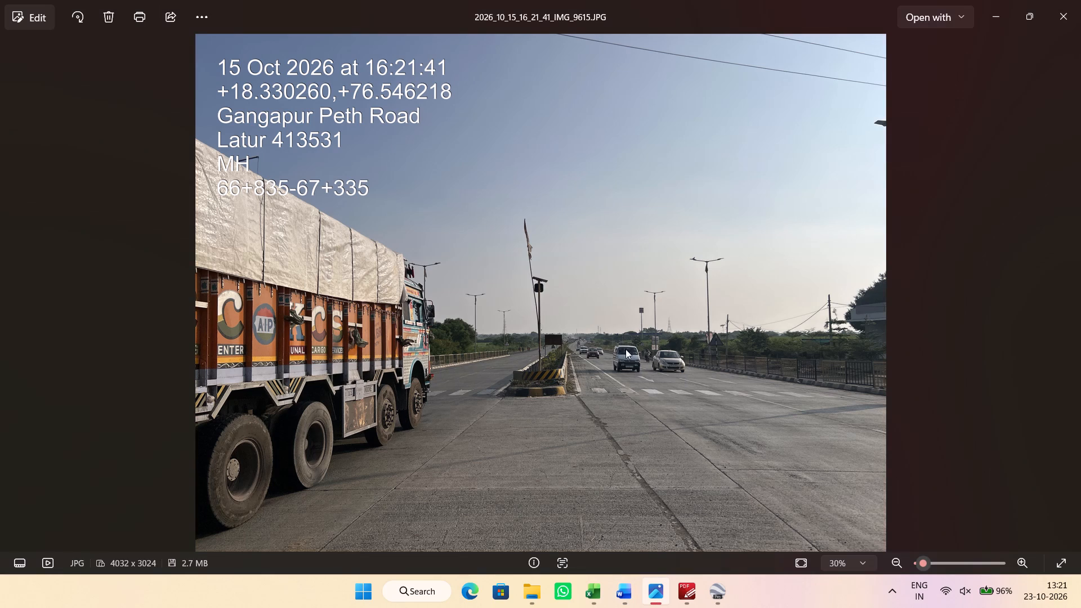
triple_click(0, 306)
double_click(0, 306)
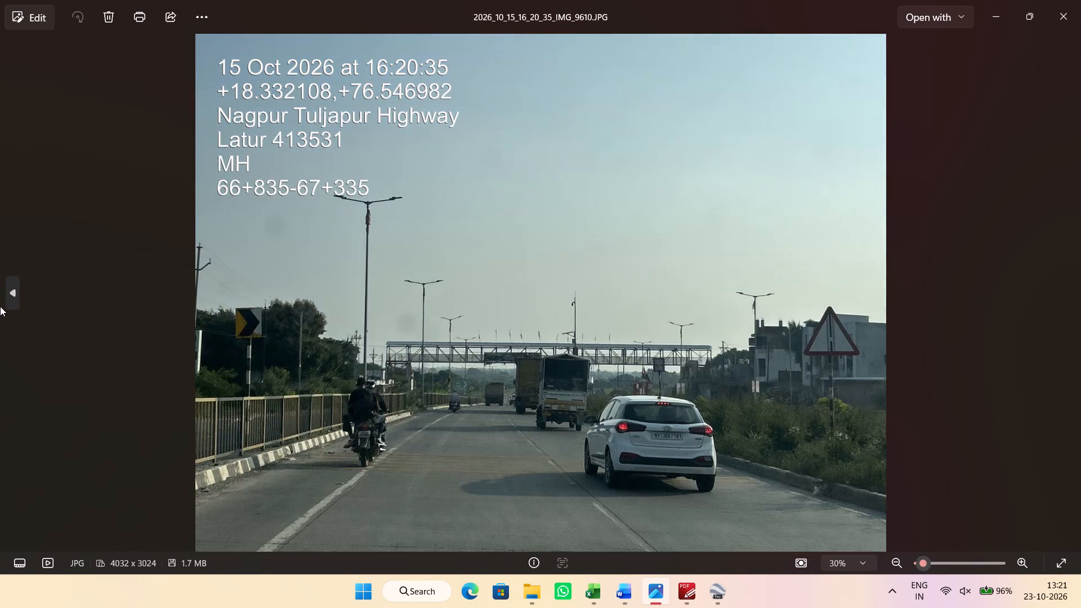
left_click_drag(1040, 320, 1071, 316)
key("ctrl+c")
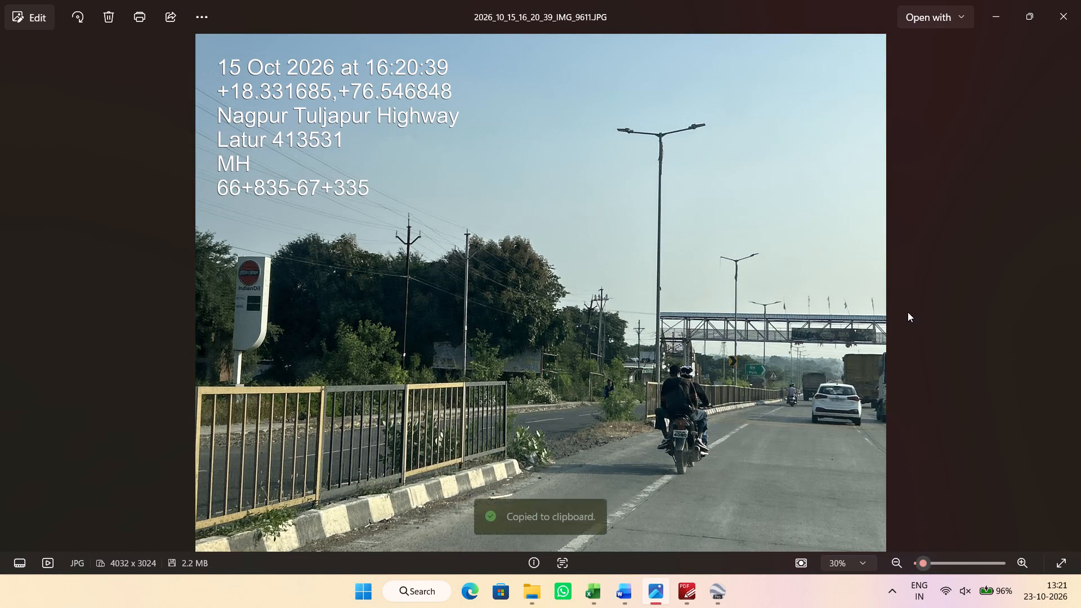
key("alt+Tab")
Write the bulleted observation "Gap in PGR is observed at this location." below the side road photo and set its font to Calibri (Body).
type("Gap in PGR is observed at this location")
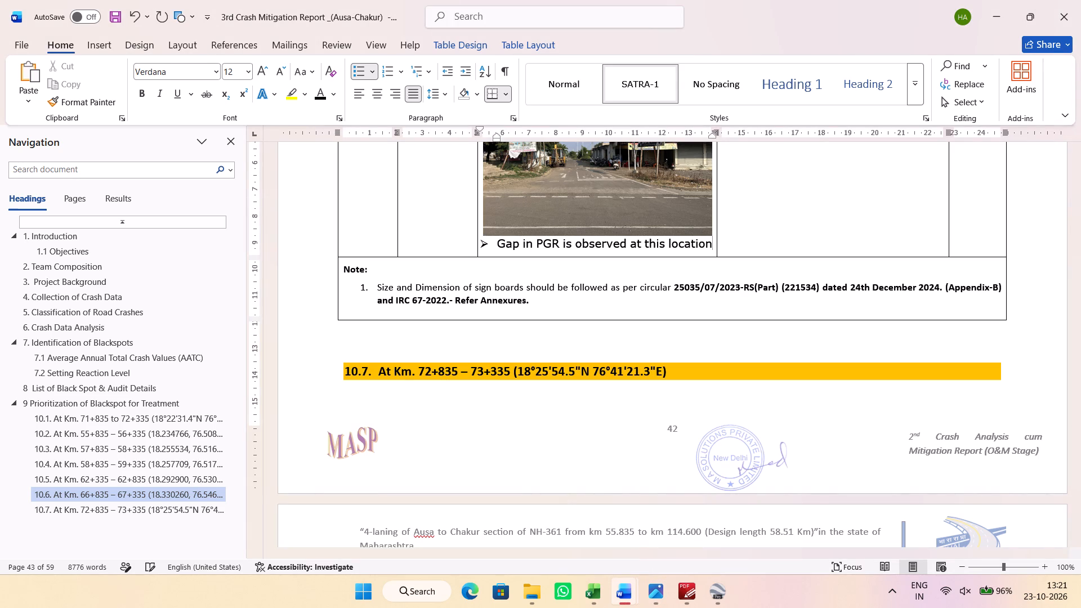
key("period")
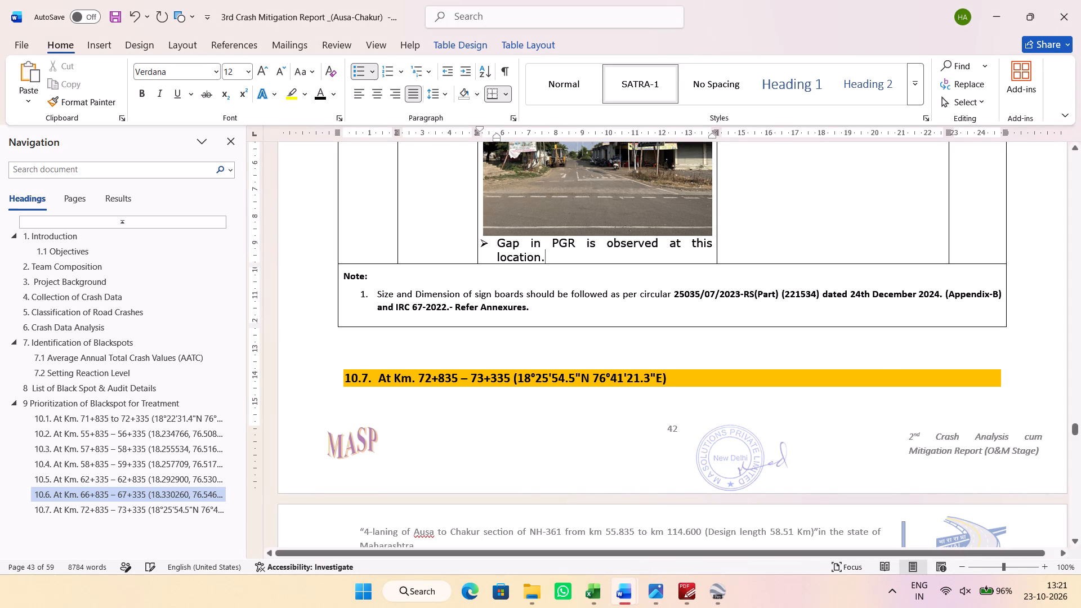
left_click_drag(557, 260, 504, 239)
left_click(560, 194)
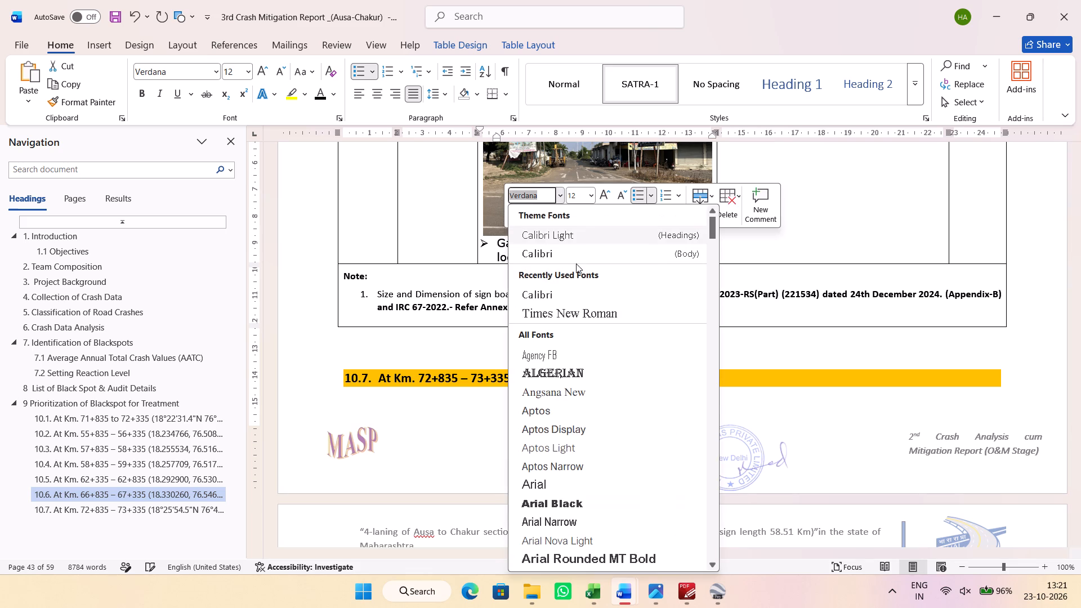
left_click(574, 261)
Add the short term measure "PGR should be continuous without any gap." beside the PGR gap observation, after one blank line.
left_click(799, 230)
key("Return")
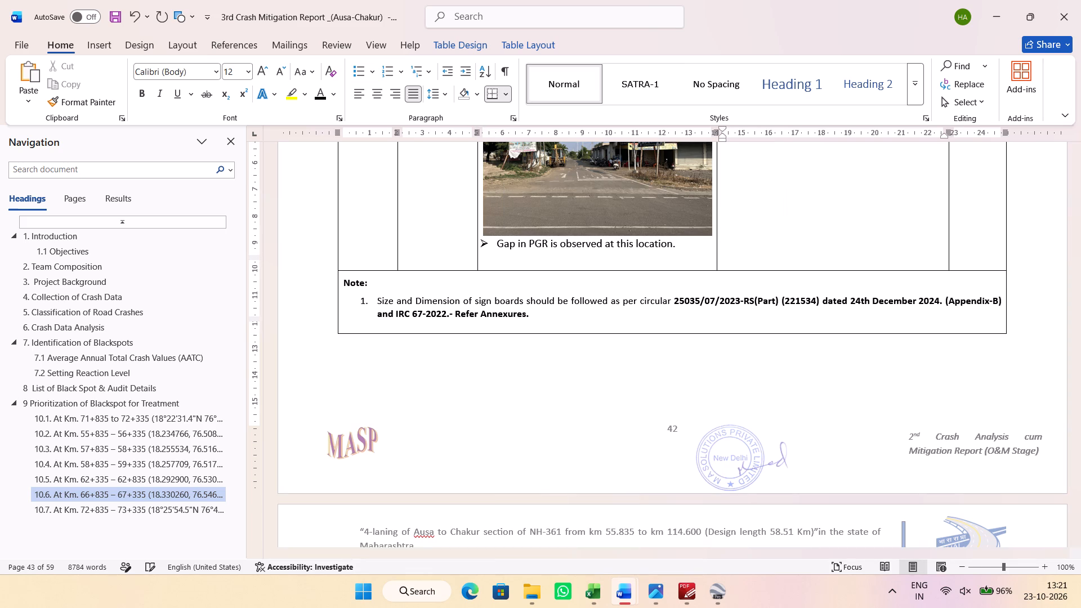
type("PGER sho")
key("BackSpace")
key("BackSpace")
key("BackSpace")
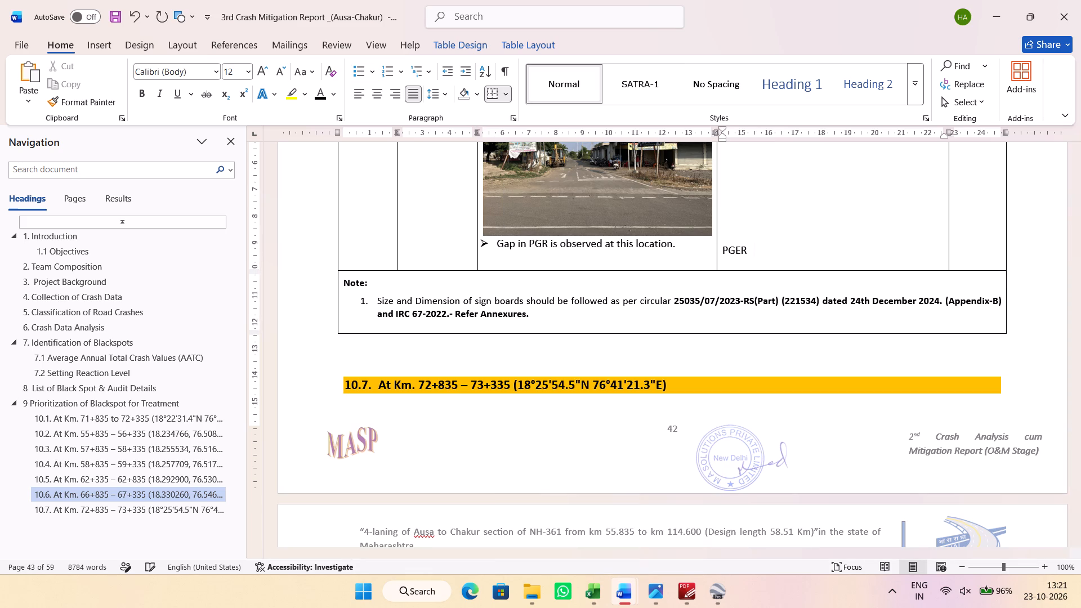
key("BackSpace")
key("BackSpace")
key("BackSpace")
type("R should be continous without ant")
key("space")
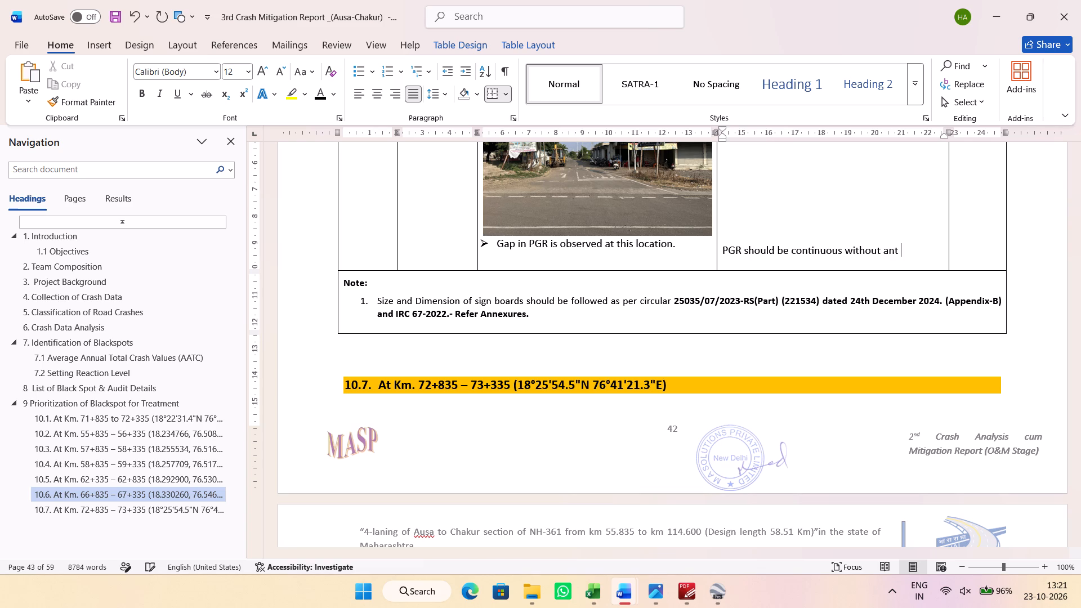
key("BackSpace")
key("BackSpace")
type("y ga")
key("BackSpace")
key("BackSpace")
type("gap.")
Stretch the side road junction photo slightly taller, to about 6.7 cm, lining up the PGR observation with its measure.
left_click(590, 227)
left_click_drag(597, 234, 596, 242)
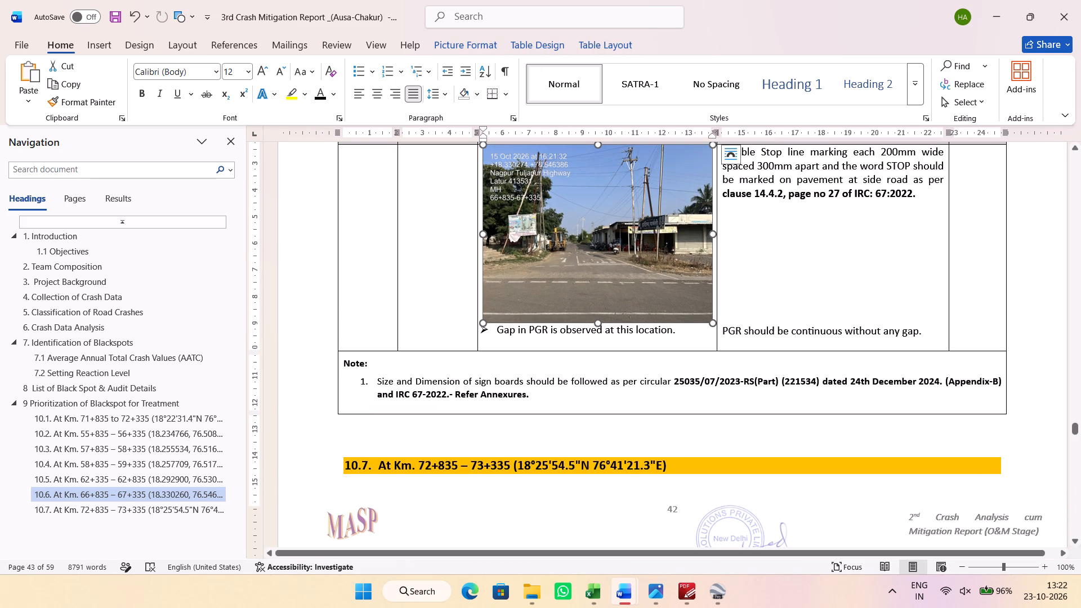
Insert "(Pedestrian guard rail)" after "PGR" in the gap observation.
left_click(548, 332)
key("shift+parenleft")
type("Pedestrian guard rail")
key("shift+parenright")
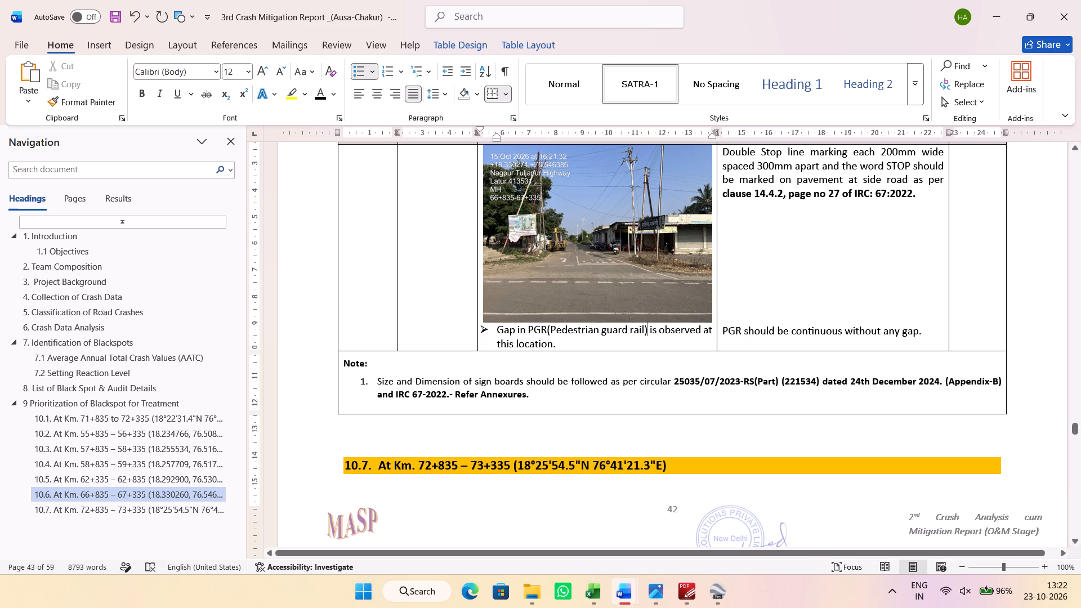
Replace "PGR" in the short term measure with the observation's wording "PGR(Pedestrian guard rail)".
left_click_drag(529, 332, 647, 333)
key("ctrl+c")
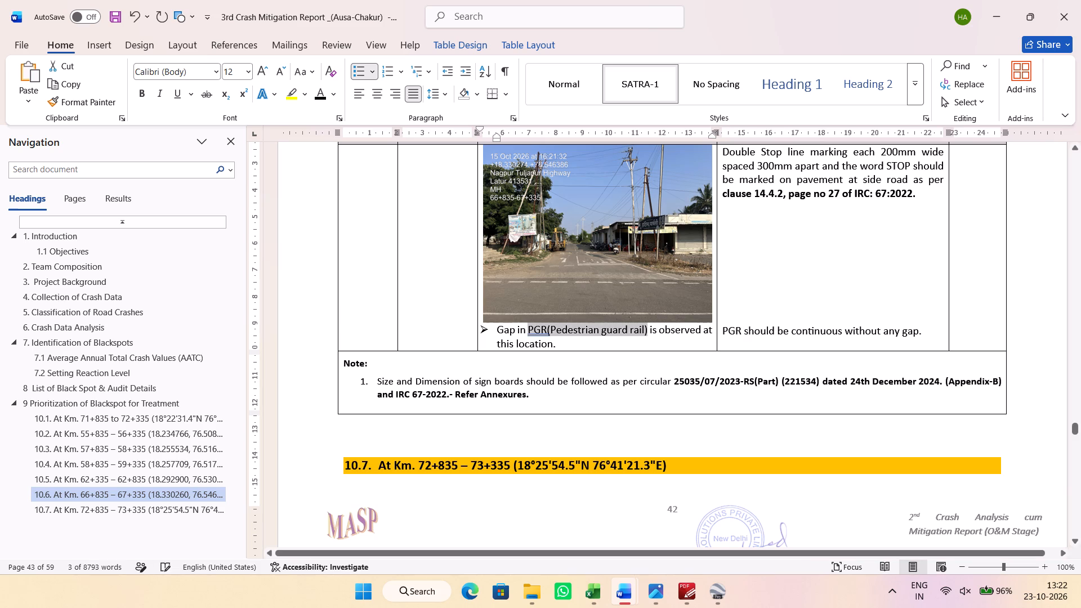
key("ctrl+c")
key("ctrl+c")
double_click(732, 332)
key("ctrl+v")
key("space")
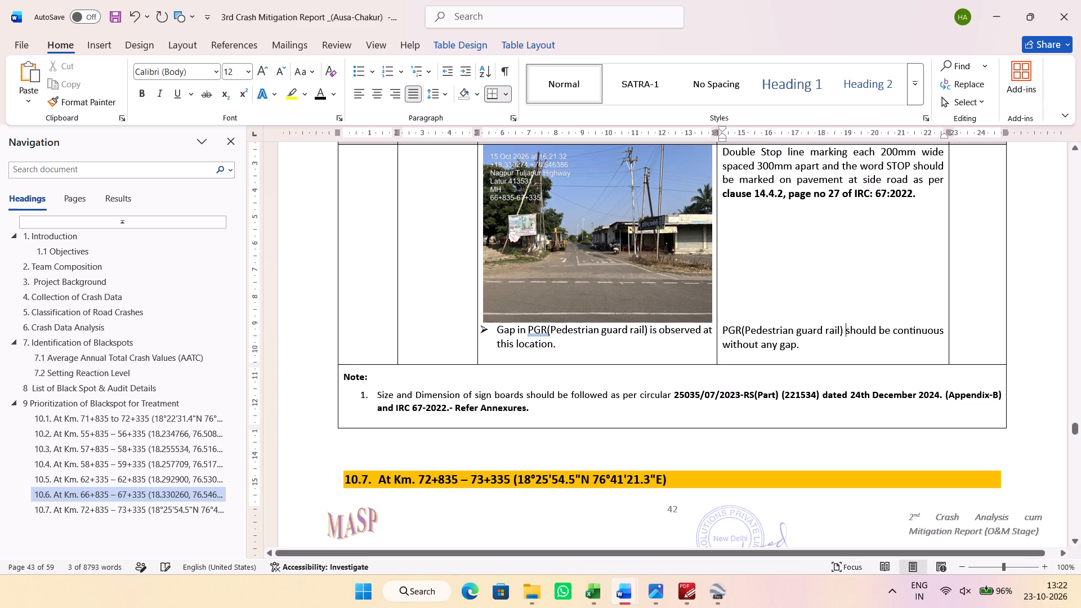
Apply the suggested spacing correction "PGR (" in both the gap observation and its measure.
left_click(812, 352)
left_click(600, 348)
right_click(533, 329)
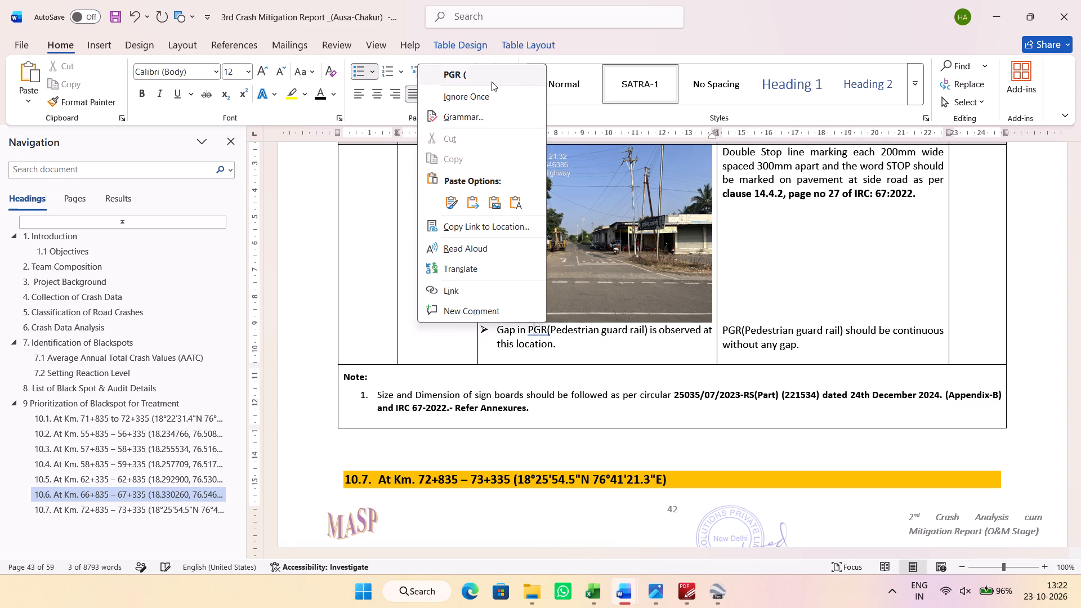
left_click(491, 78)
left_click(668, 329)
right_click(744, 326)
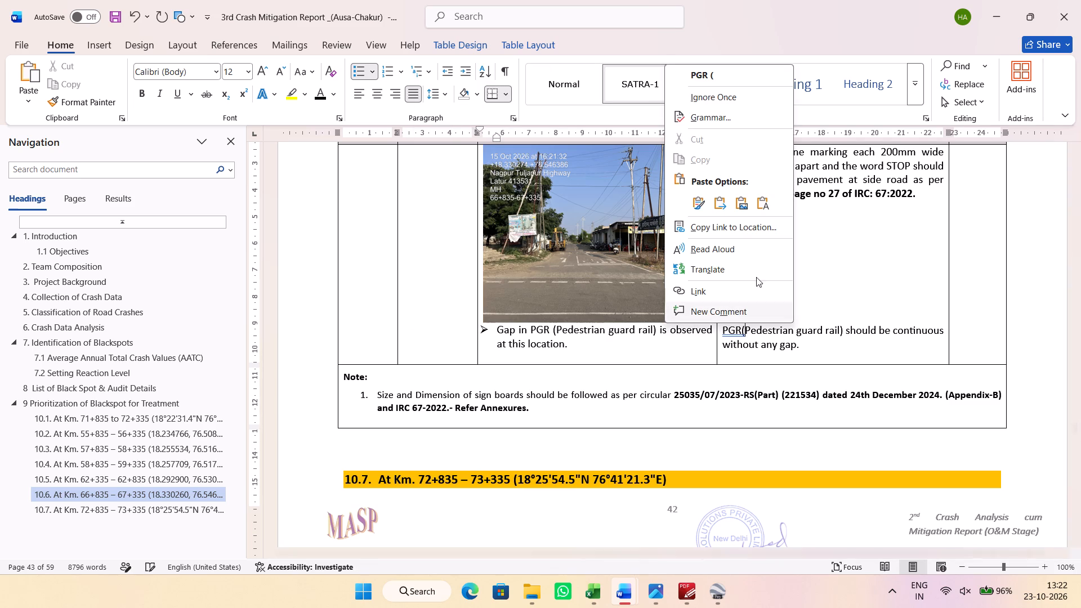
left_click(720, 77)
Insert site photo IMG_9611 of the guard rail below the PGR gap observation, separated by new lines.
left_click(568, 352)
left_click(575, 357)
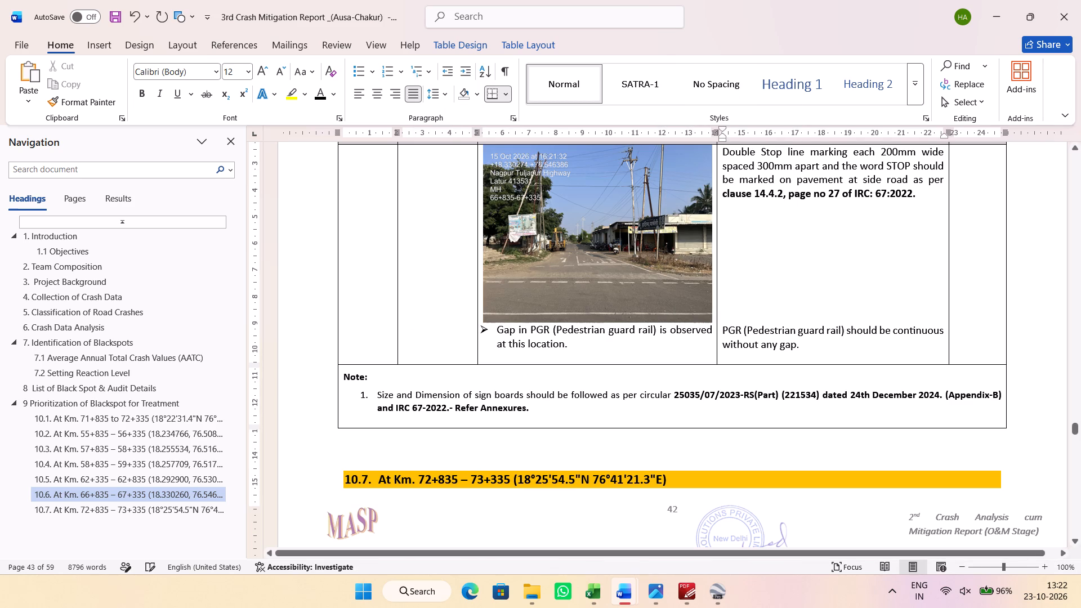
key("Return")
key("Return")
key("alt+Tab")
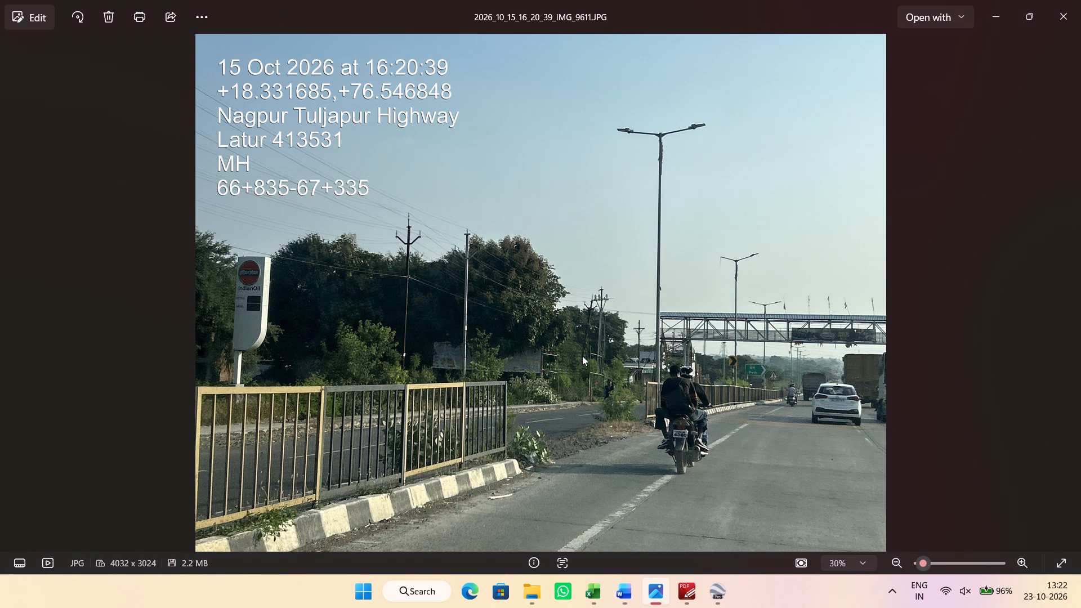
key("ctrl+c")
key("alt+Tab")
key("ctrl+v")
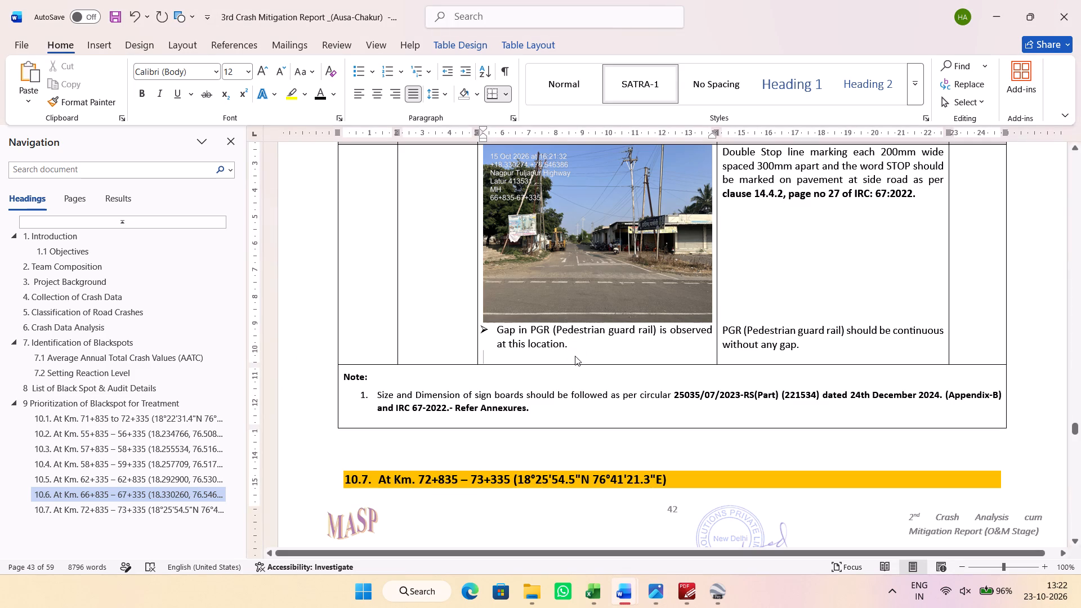
scroll(604, 369, "down", 2)
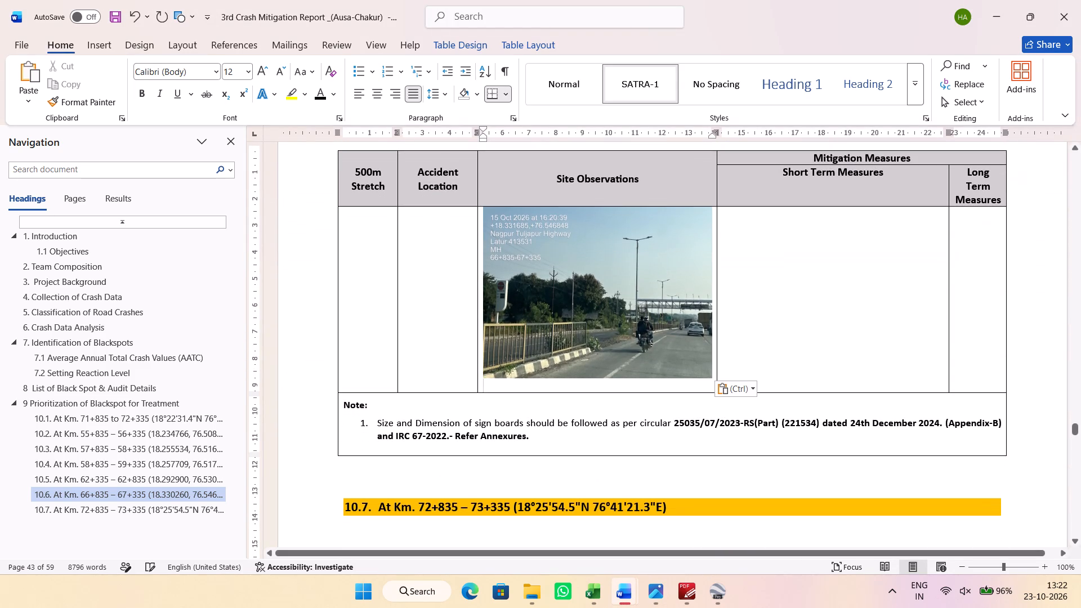
left_click(569, 381)
Add eight blank lines below the PGR measure in the short term measures.
left_click(833, 299)
scroll(776, 314, "up", 8)
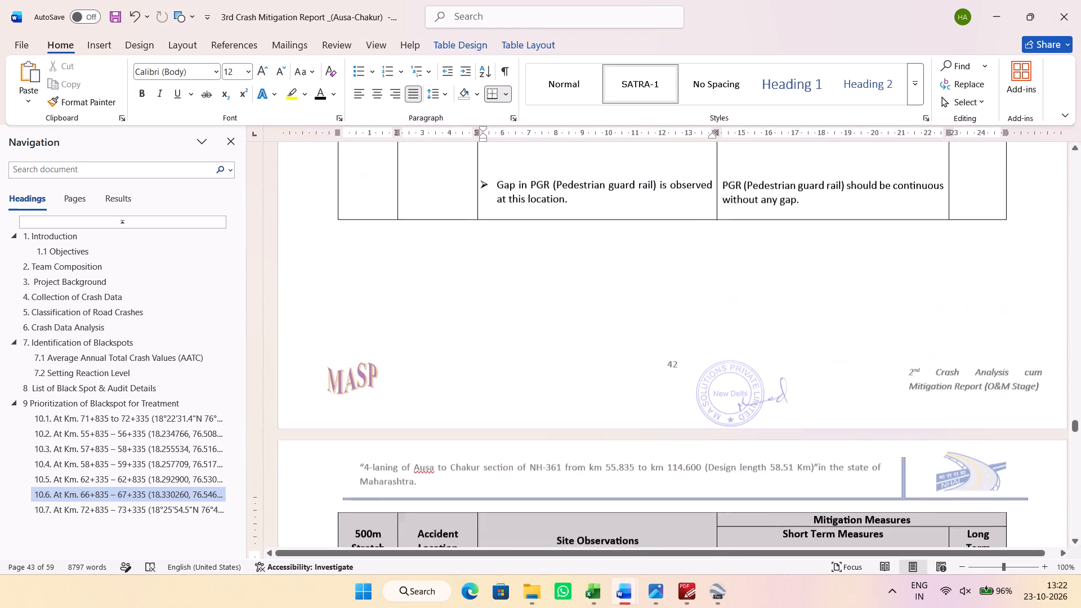
left_click(781, 256)
key("Return")
key("Return")
key("Return")
key("Return")
key("Return")
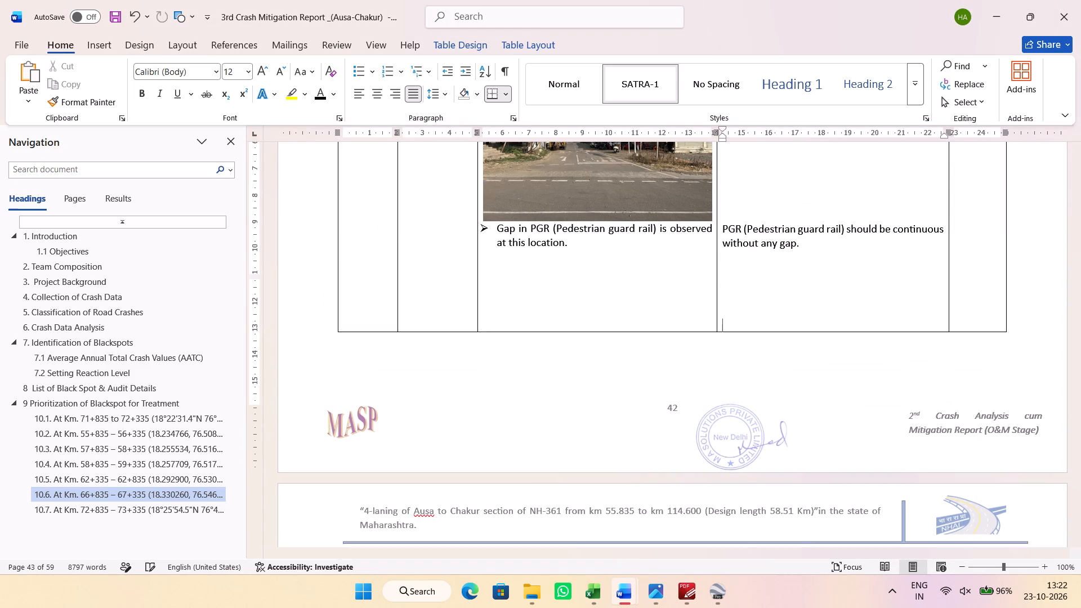
key("Return")
key("Return")
key("Return")
Crop the lower edge of the side-road photo above the PGR gap observation to trim off the foreground road.
scroll(600, 353, "up", 5)
scroll(590, 404, "down", 1)
double_click(599, 375)
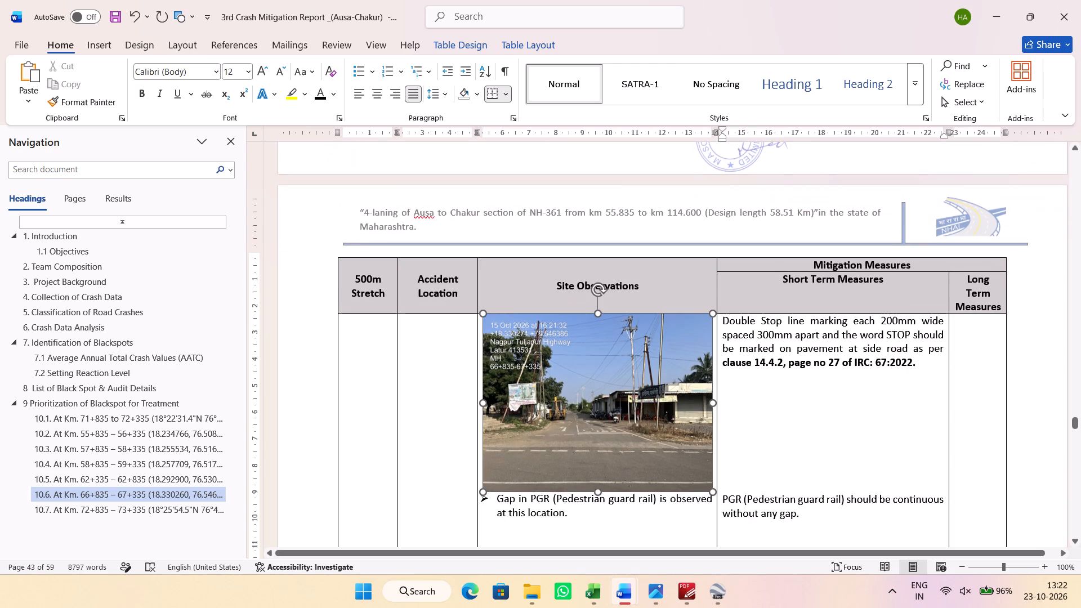
left_click(956, 64)
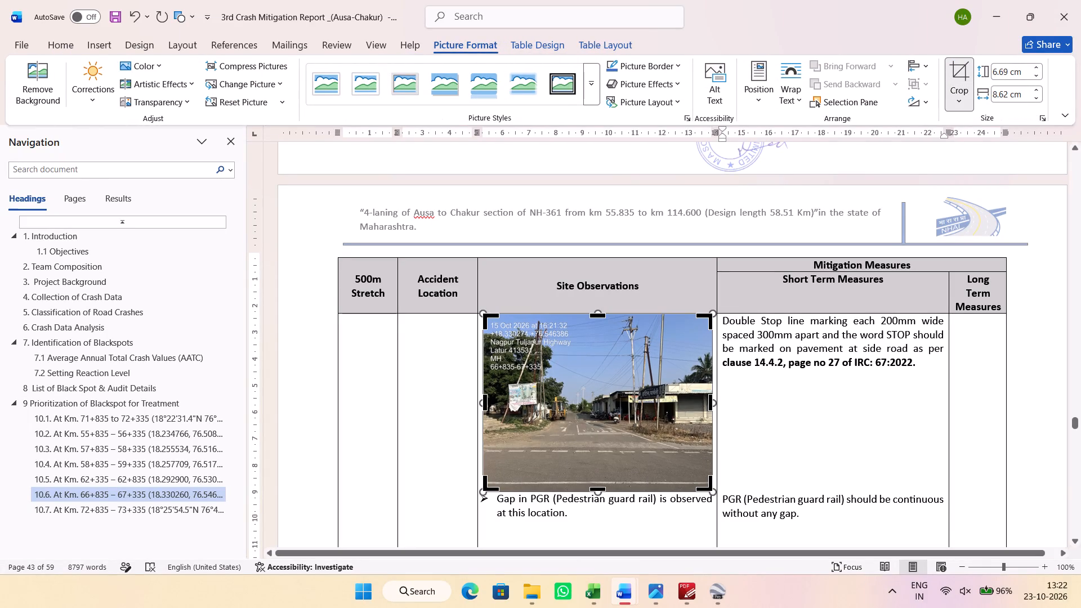
left_click_drag(602, 490, 602, 456)
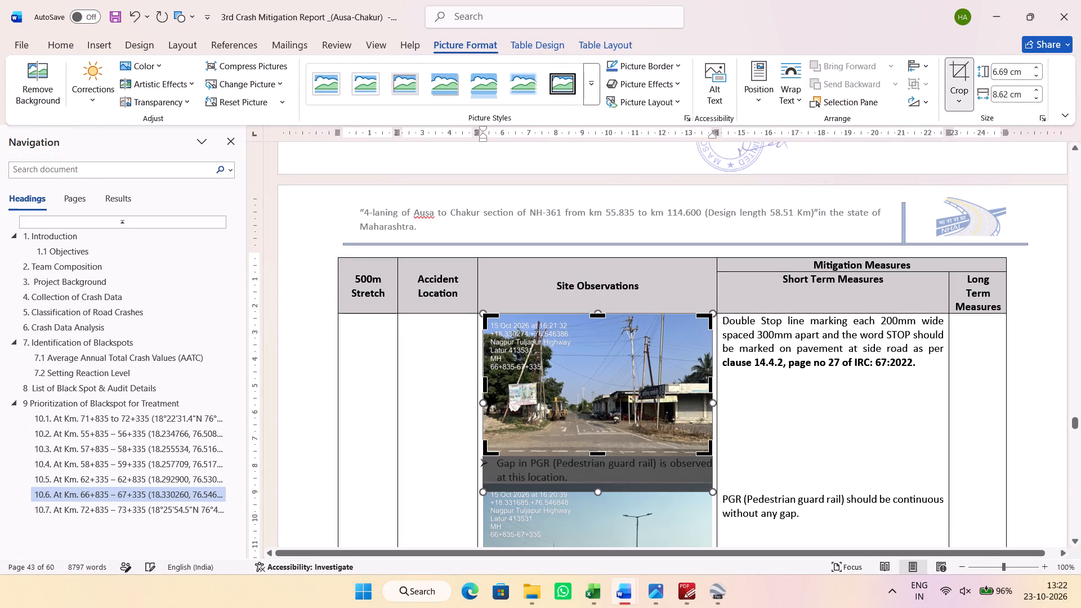
Remove three blank lines above the PGR short term measure to realign it with the gap observation.
left_click(731, 469)
left_click(737, 461)
key("Delete")
key("Delete")
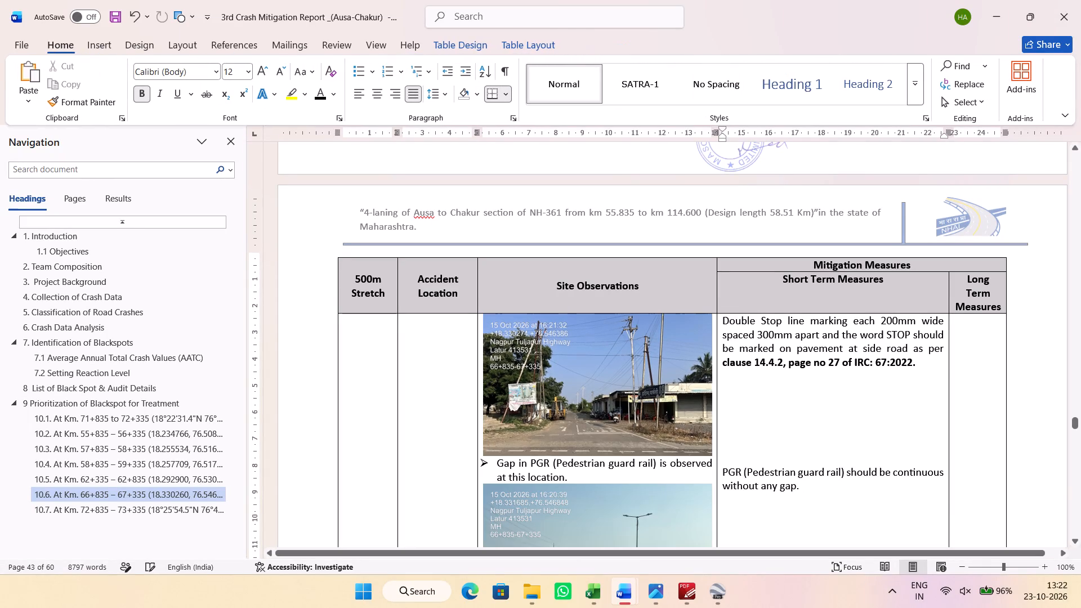
key("Delete")
Slightly reduce the height of the side-road photo above the PGR gap observation.
left_click(602, 453)
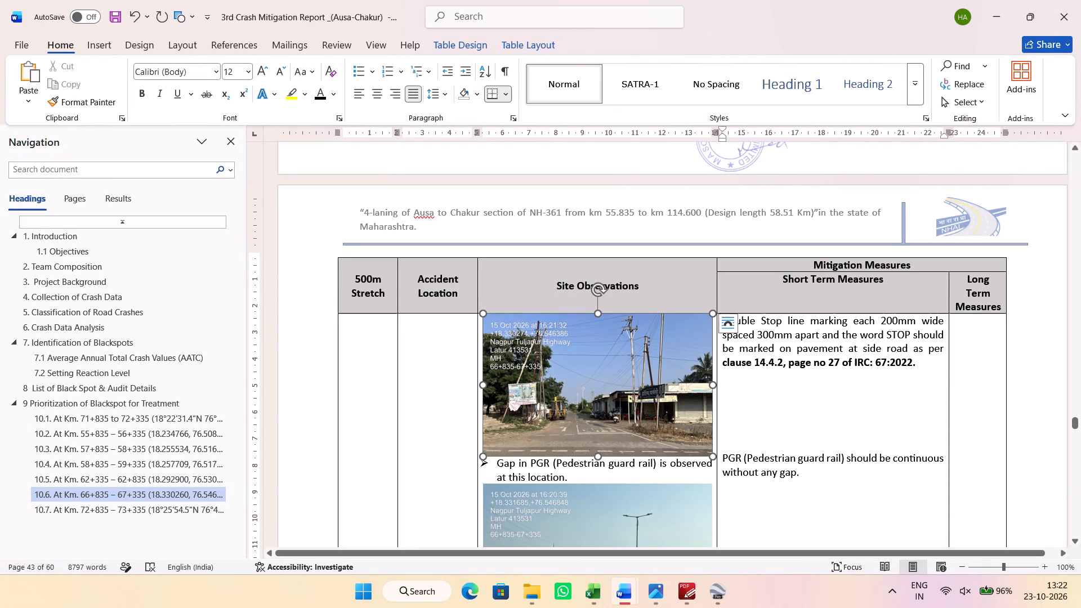
left_click_drag(600, 457, 600, 449)
Reduce the height of the guard rail photo below the PGR gap observation to about 4.78 cm, keeping its width.
scroll(619, 443, "down", 2)
double_click(625, 438)
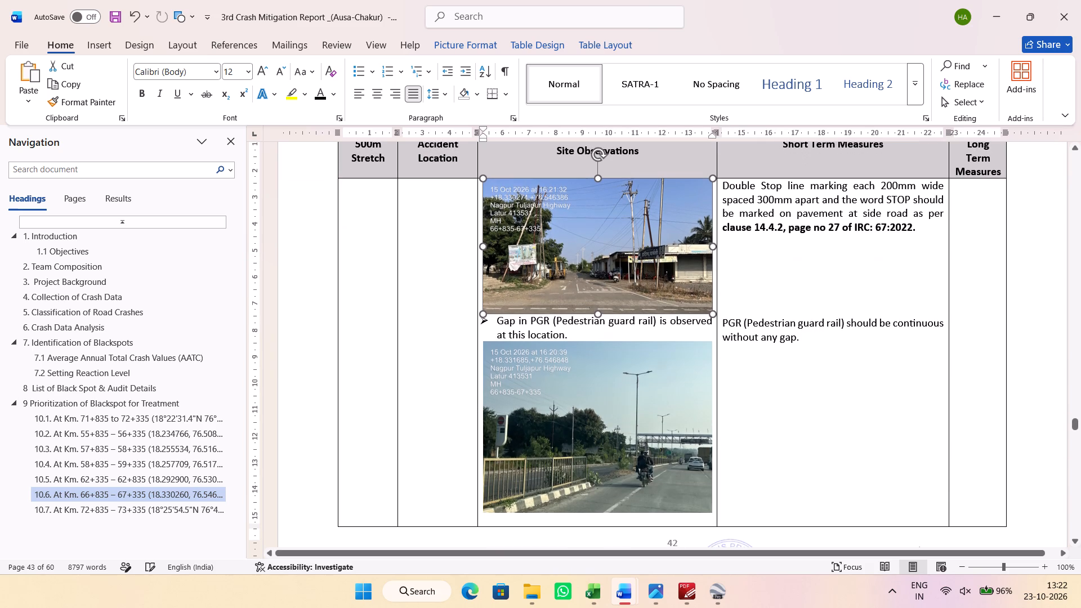
left_click(619, 484)
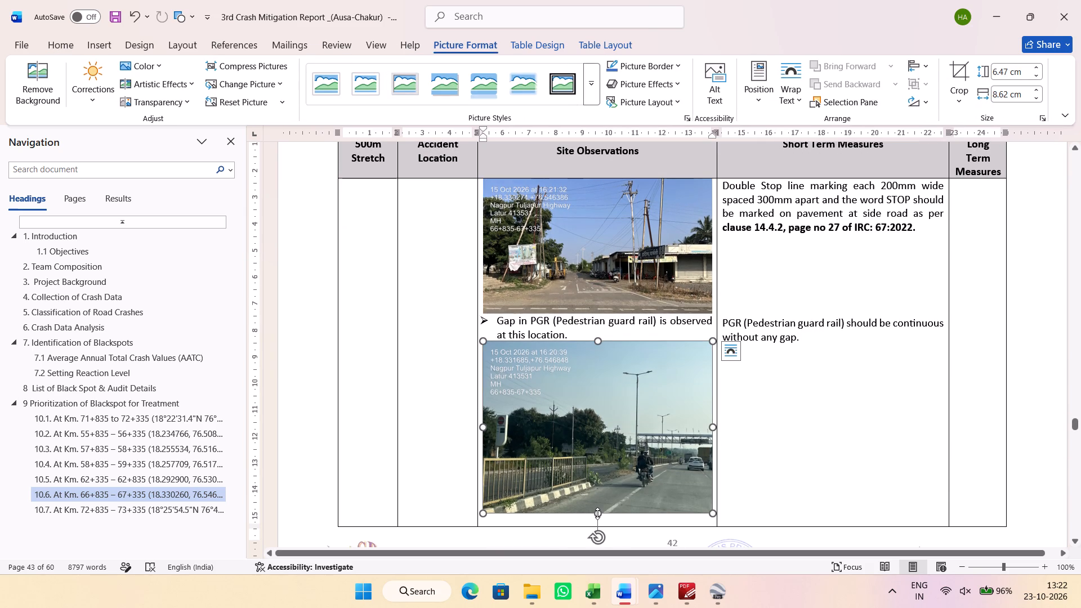
left_click_drag(597, 513, 600, 468)
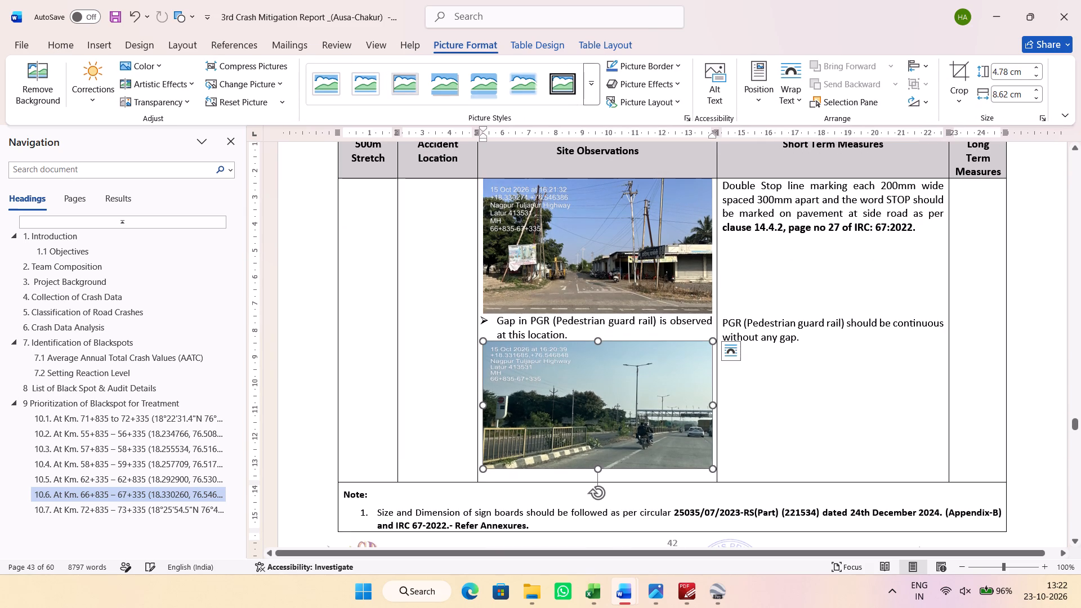
left_click(577, 479)
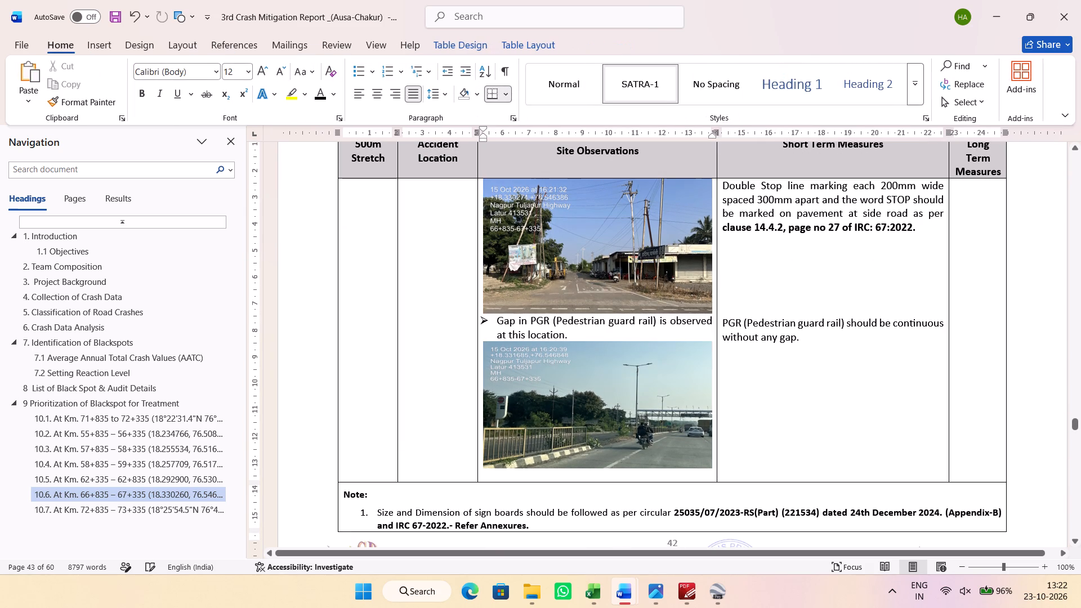
Switch to Photos and look through the site photos after IMG_9611 for further observations at Km 66+835–67+335.
key("alt+Tab")
left_click(1080, 330)
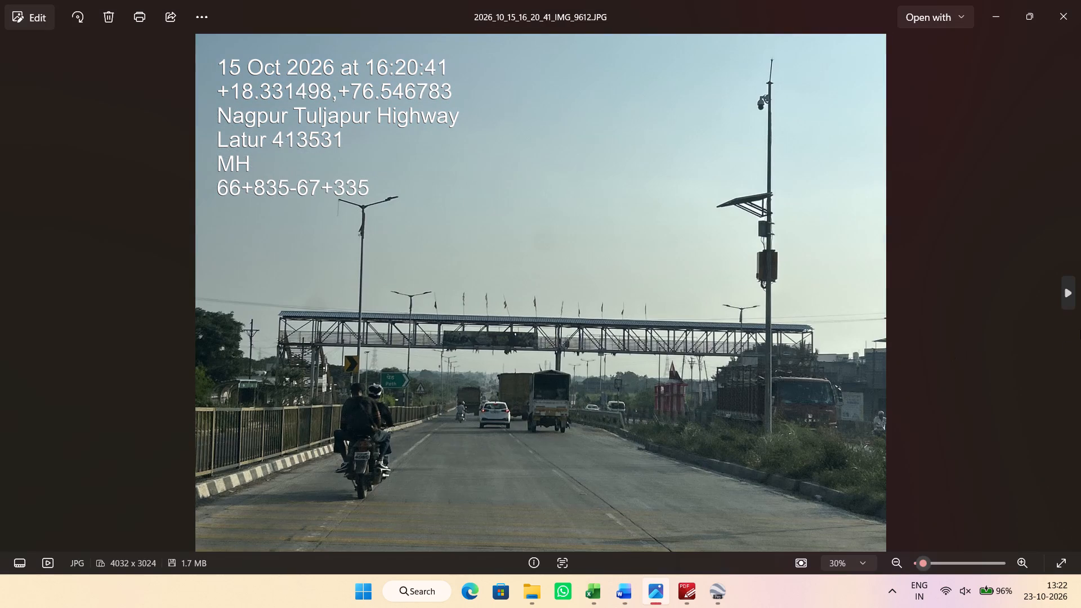
left_click(1080, 330)
left_click(1080, 330)
left_click(1080, 330)
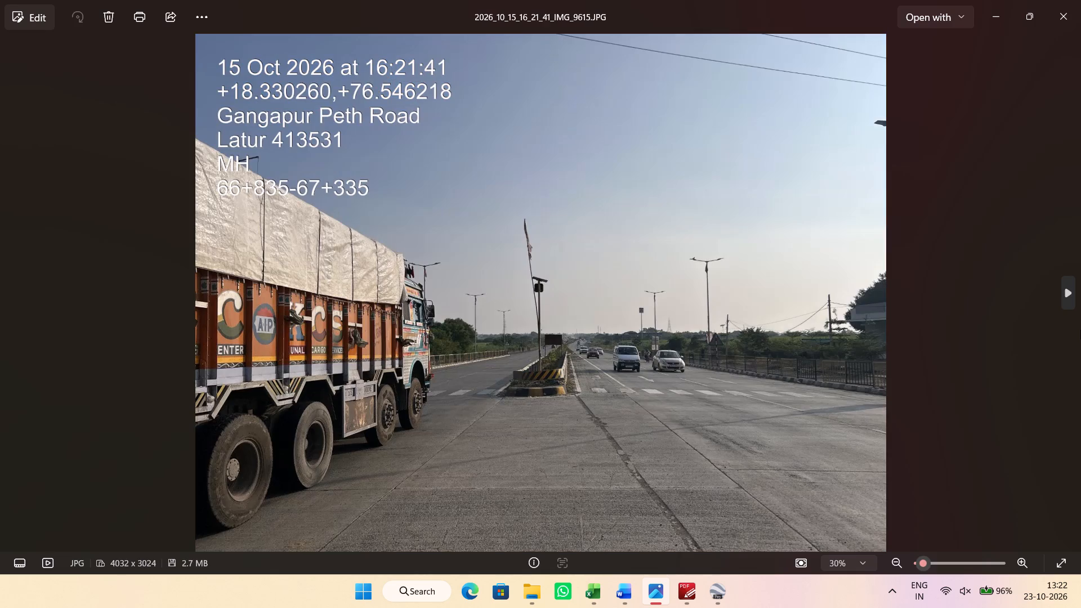
left_click_drag(0, 333, 1, 328)
left_click(0, 334)
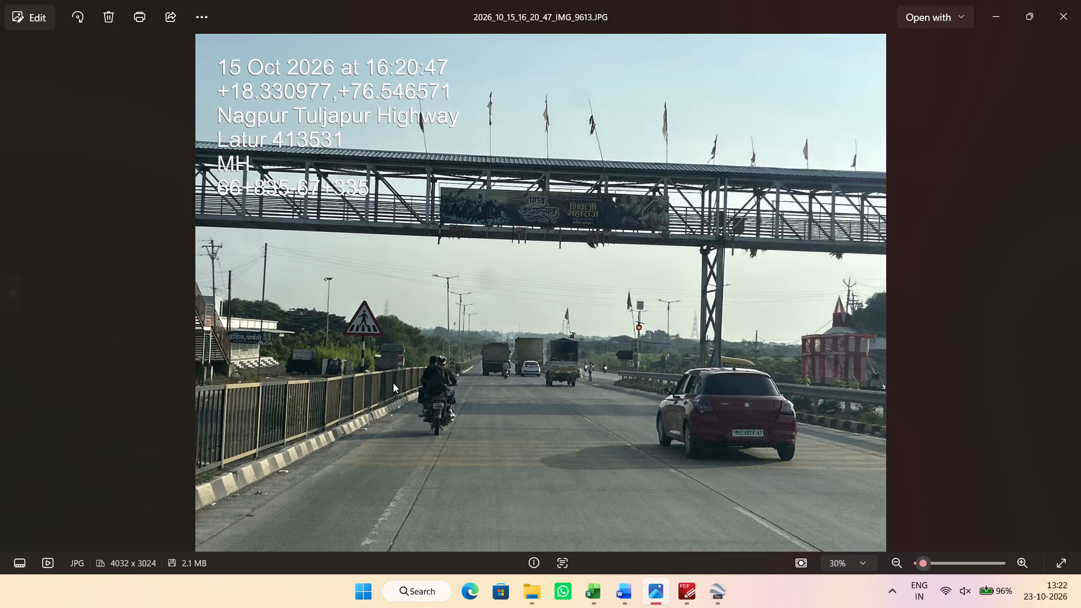
scroll(419, 383, "up", 7)
scroll(493, 344, "down", 9)
triple_click(1080, 249)
triple_click(1080, 249)
double_click(1080, 249)
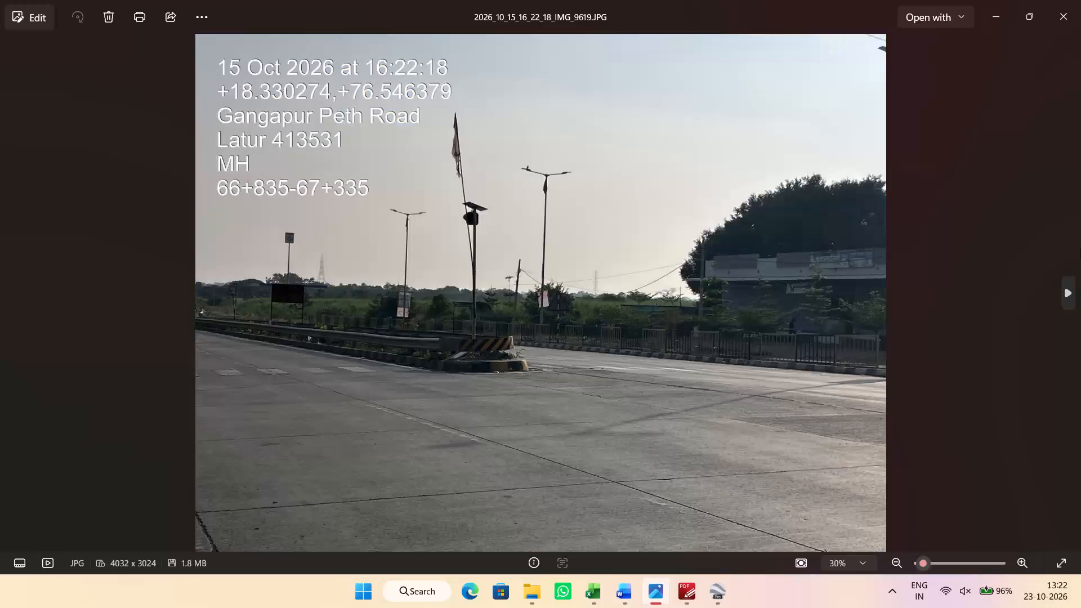
left_click(1080, 249)
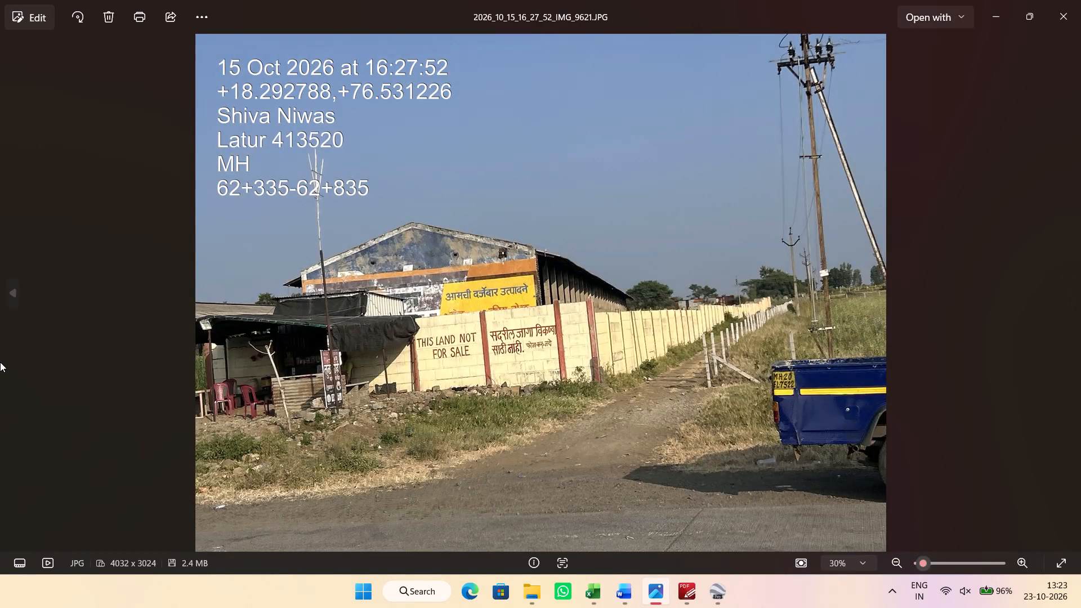
left_click(0, 366)
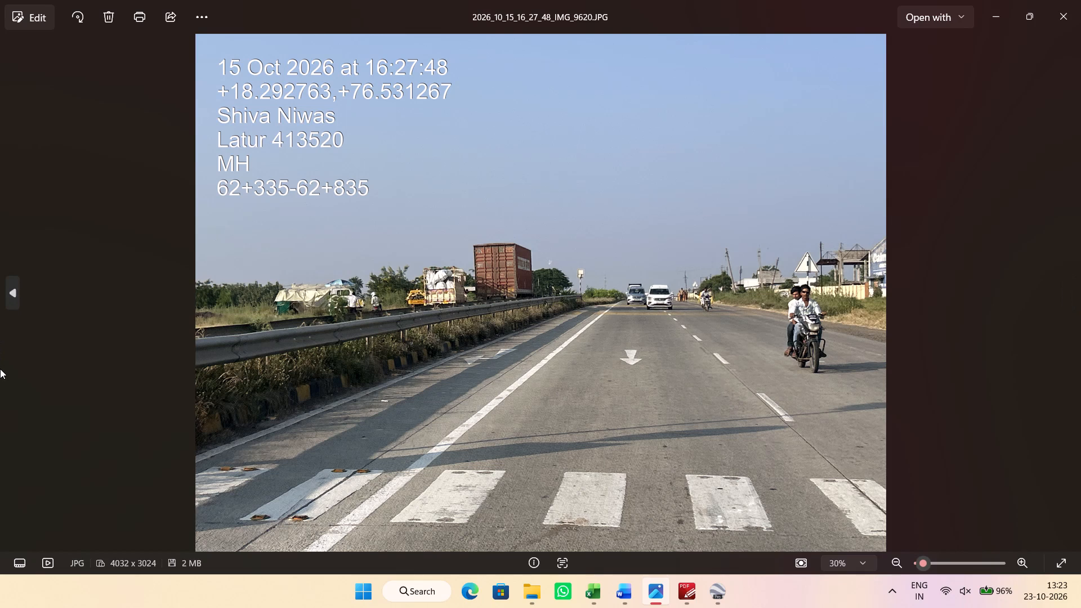
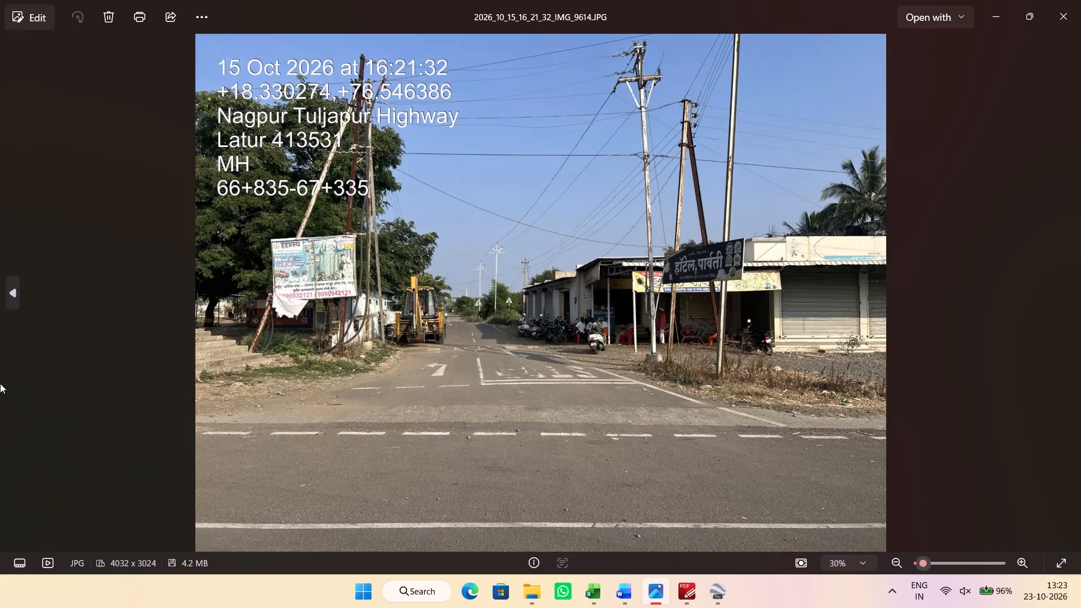
After checking photo IMG_9613, add an observation below the guard rail photo: Pass either sign board missing alongwith TWHM on separator of main carriageway and side road.
left_click(0, 383)
scroll(397, 345, "up", 9)
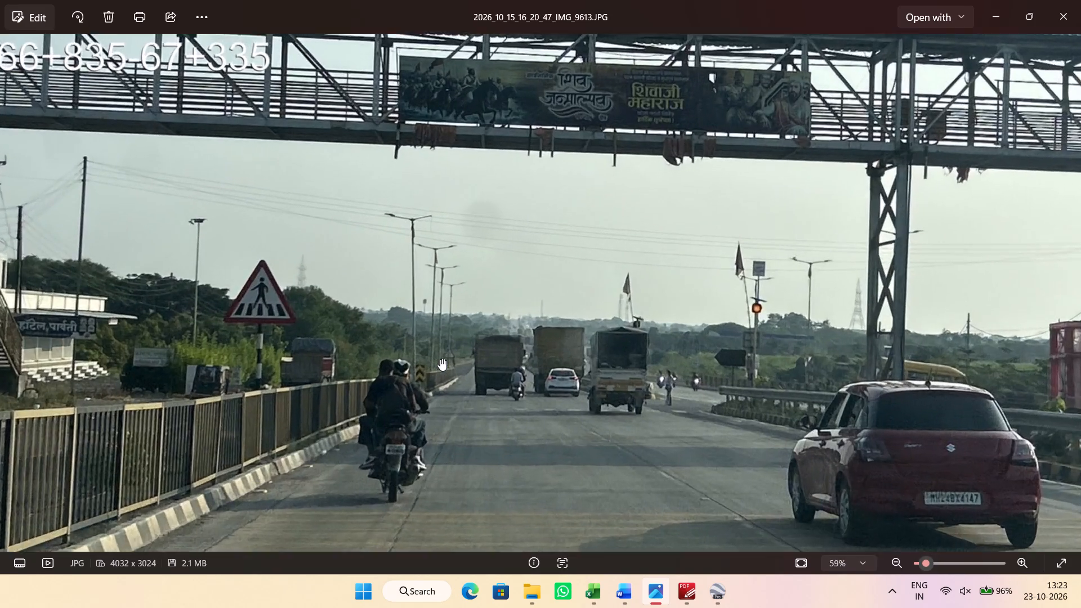
scroll(440, 359, "up", 5)
scroll(440, 359, "down", 19)
key("ctrl+c")
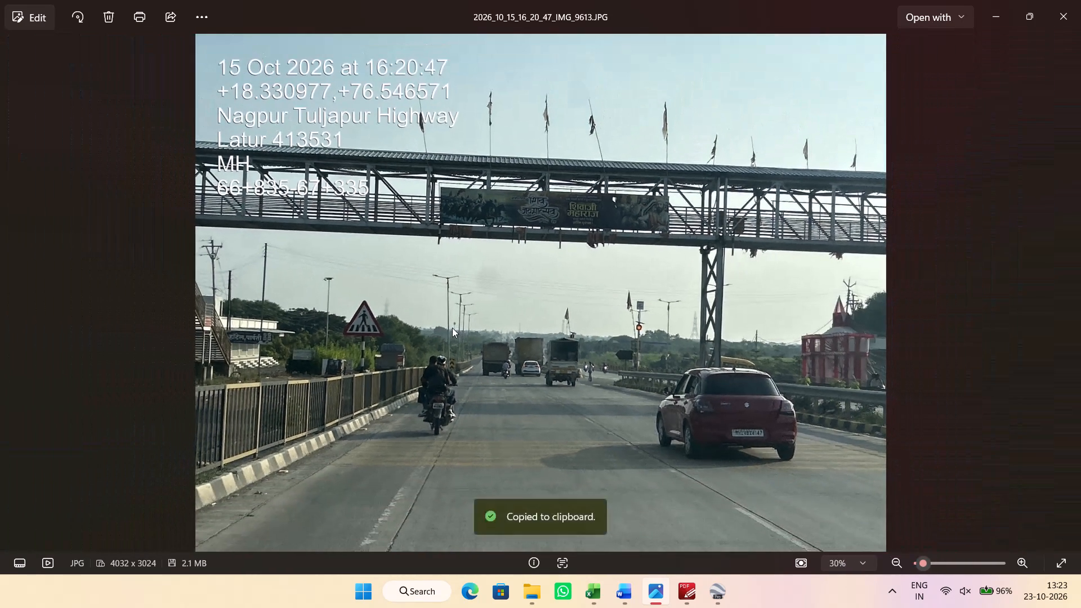
key("alt+Tab")
type("Passeither")
key("space")
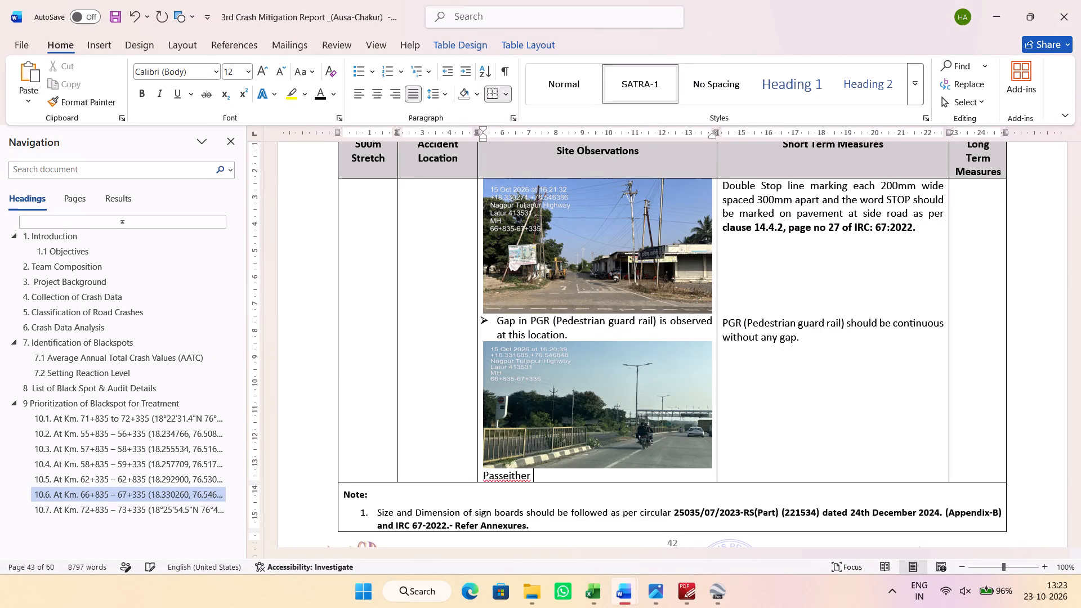
type("sign board is missing alongwith TWHM")
key("space")
type("at")
key("space")
key("BackSpace")
key("BackSpace")
key("BackSpace")
type("on separator of main carriageway and side rao")
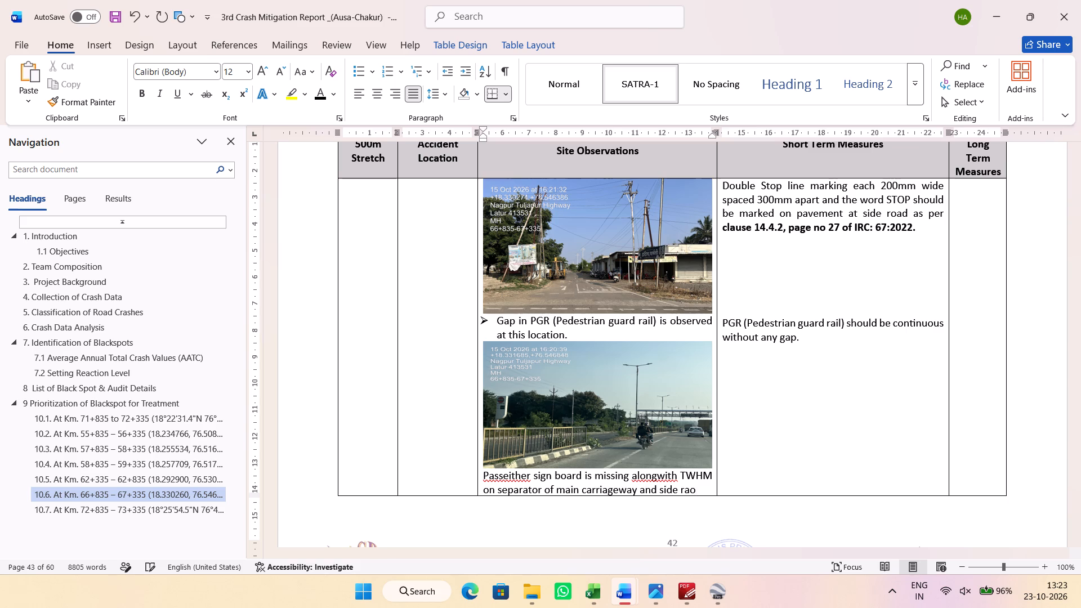
type("d")
key("period")
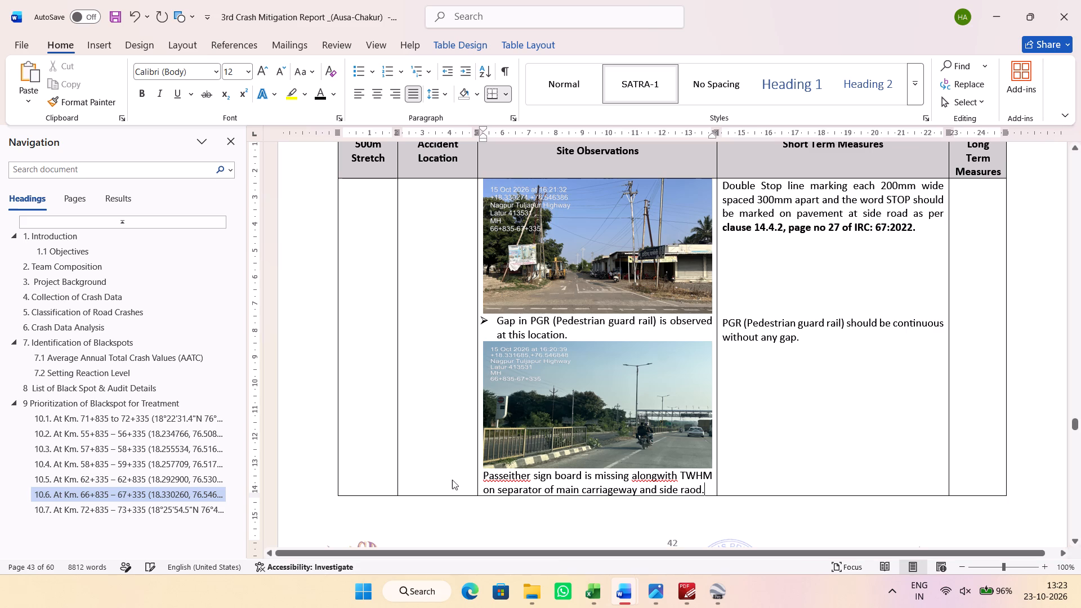
Correct the misspelled words in the Pass either observation and give it the PGR observation's arrow bullet format.
right_click(498, 479)
left_click(450, 198)
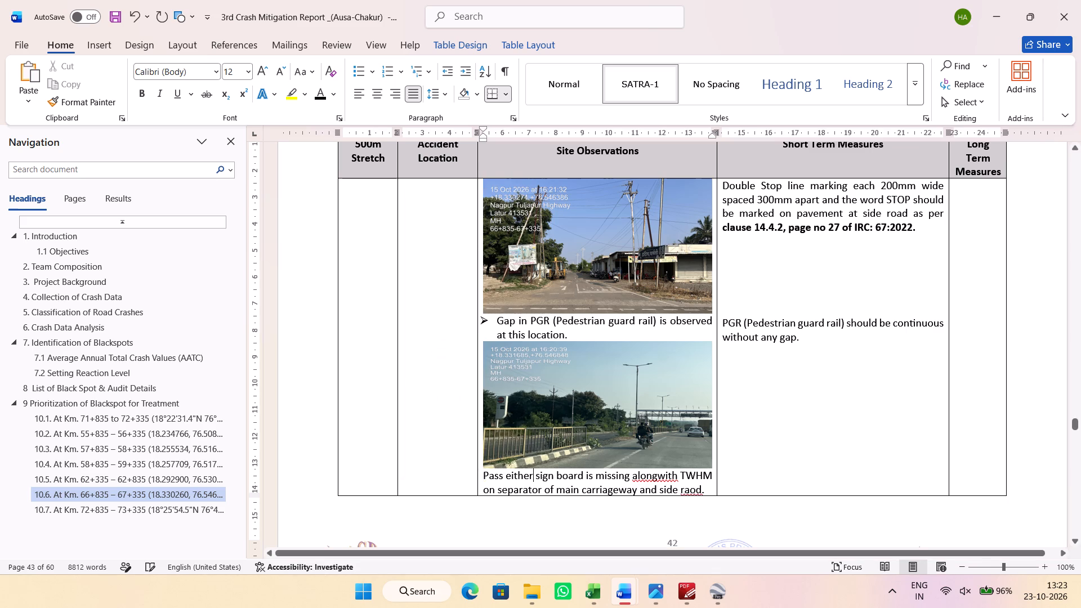
left_click(481, 319)
left_click(99, 106)
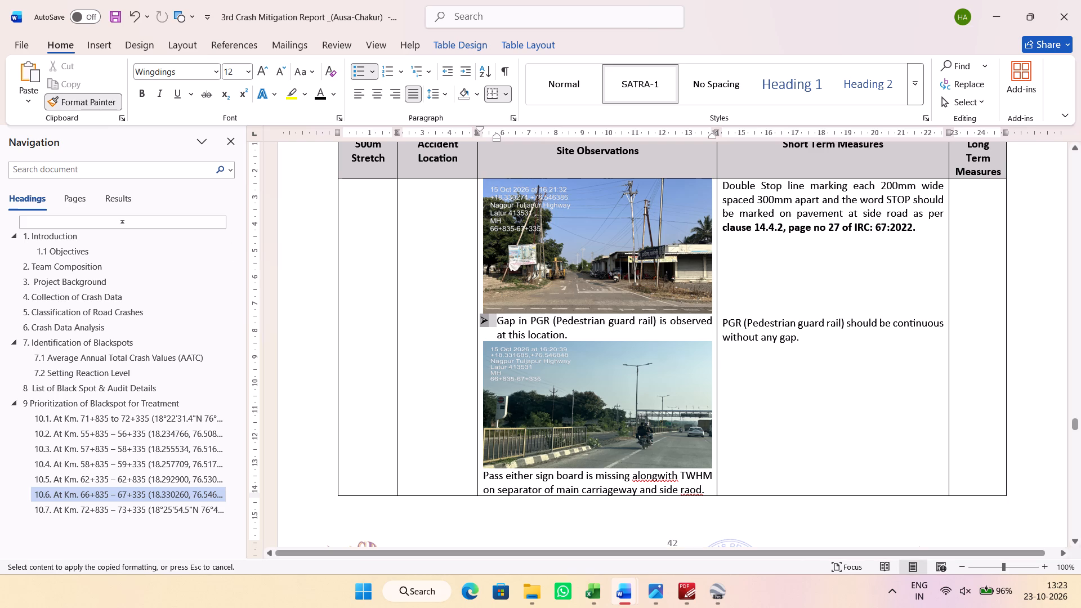
left_click(506, 476)
right_click(698, 476)
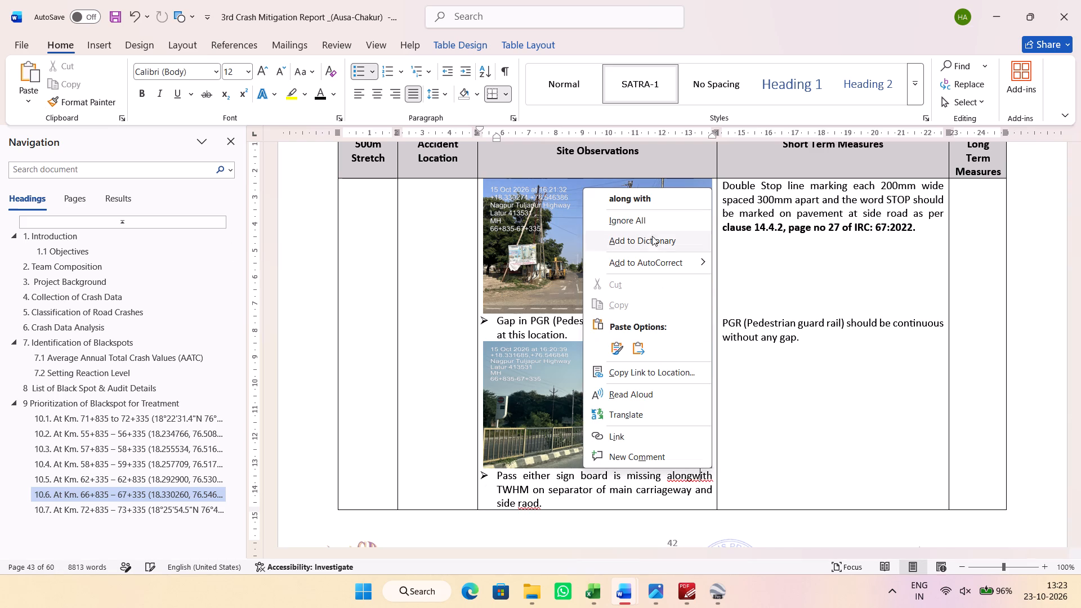
left_click(647, 207)
right_click(528, 505)
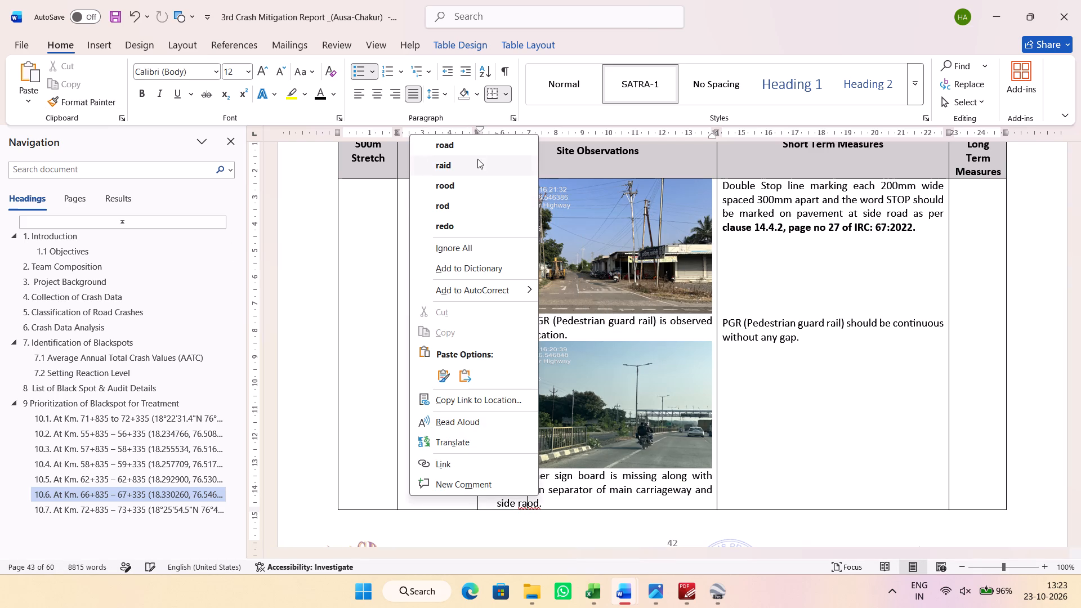
left_click(475, 149)
Add the aligned short term measure: "Pass either sign board should be placed along with TWHM should be placed as per IRC:67-2022.".
left_click(779, 455)
left_click(795, 482)
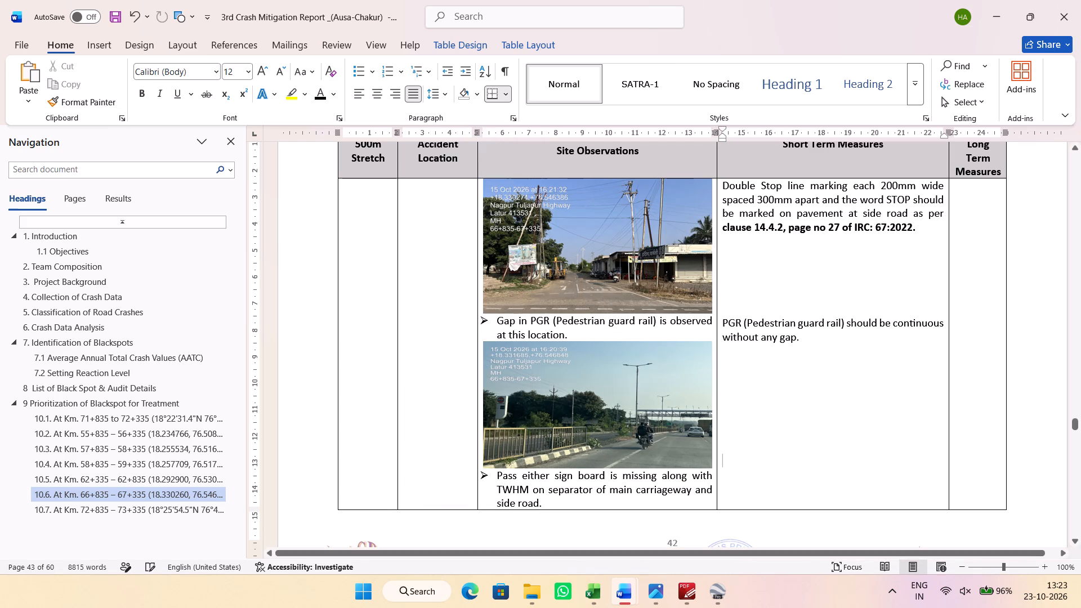
key("Return")
type("Pass eitgher")
key("BackSpace")
key("BackSpace")
key("BackSpace")
key("BackSpace")
type("her sign boardf")
key("space")
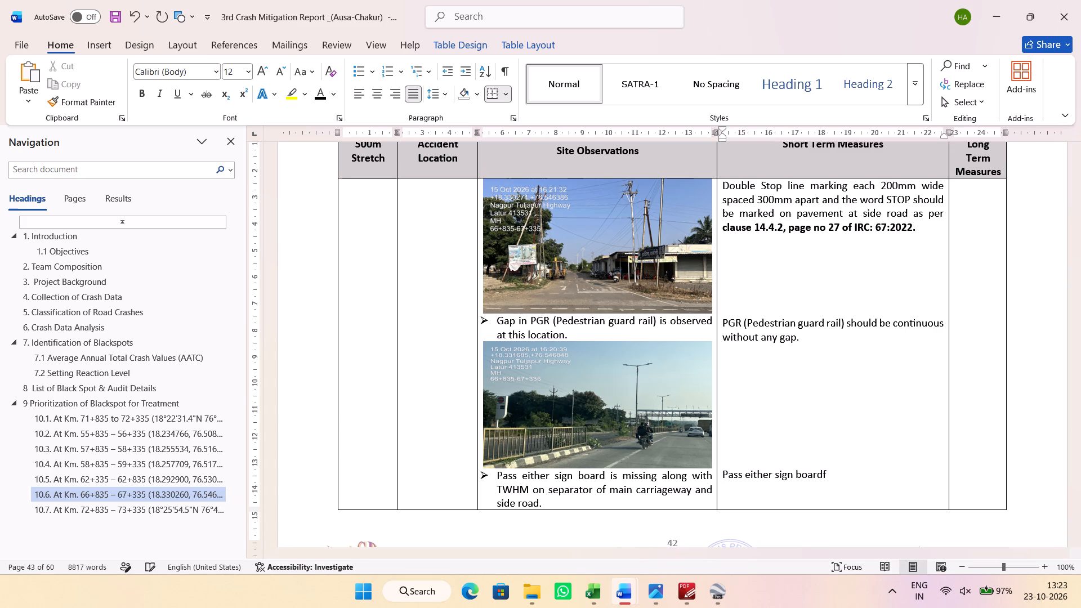
key("BackSpace")
key("BackSpace")
key("space")
type("should be placed along with")
key("space")
type("TWHM")
key("space")
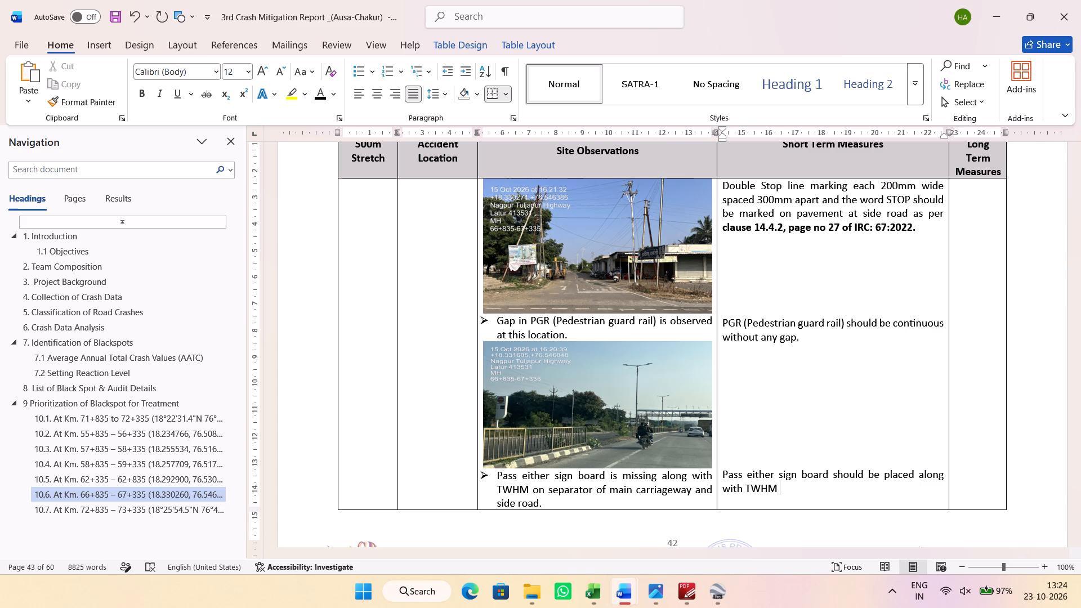
type("should be placed as per IRCL")
key("BackSpace")
type(":67")
key("minus")
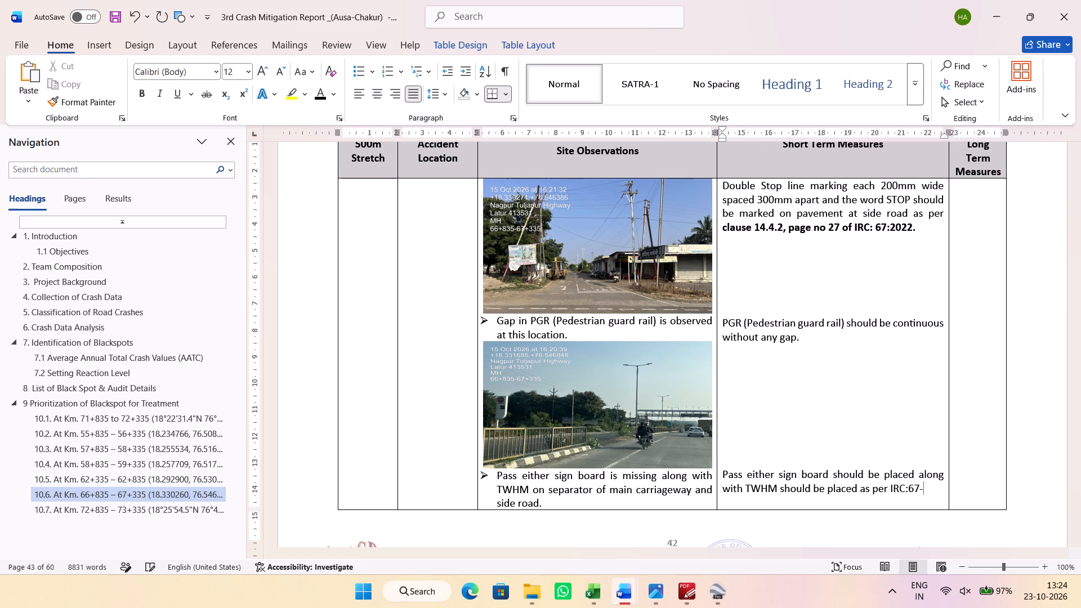
type("2022")
key("period")
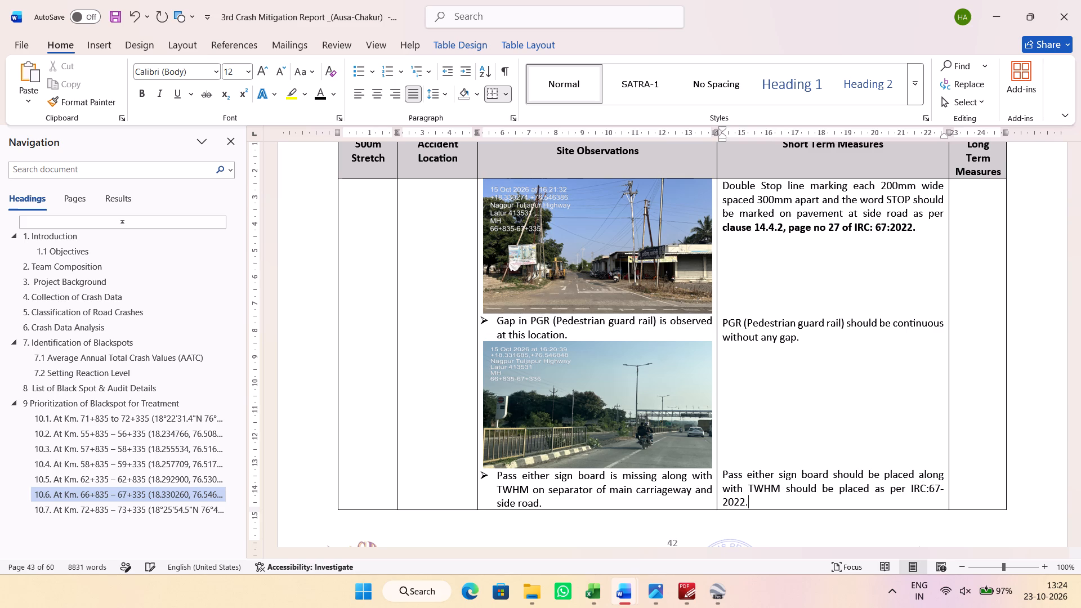
Make the IRC:67-2022 reference in the Pass either short term measure bold.
left_click_drag(765, 506, 873, 489)
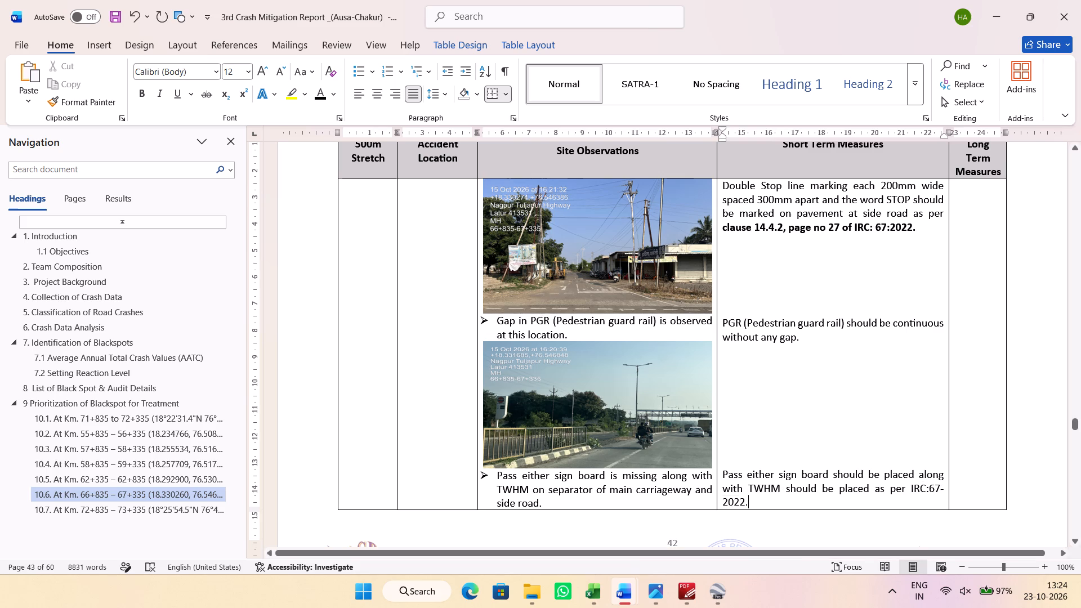
left_click_drag(873, 489, 911, 489)
key("ctrl+b")
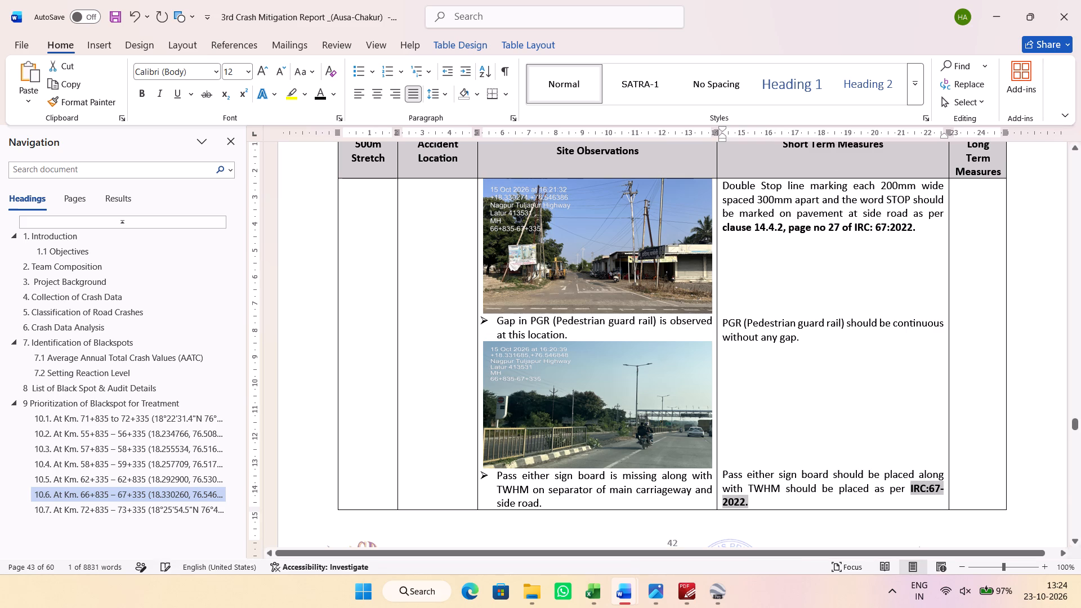
left_click(904, 496)
Insert site photo IMG_9613 from Photos below the Pass either sign board observation.
left_click(622, 497)
key("Return")
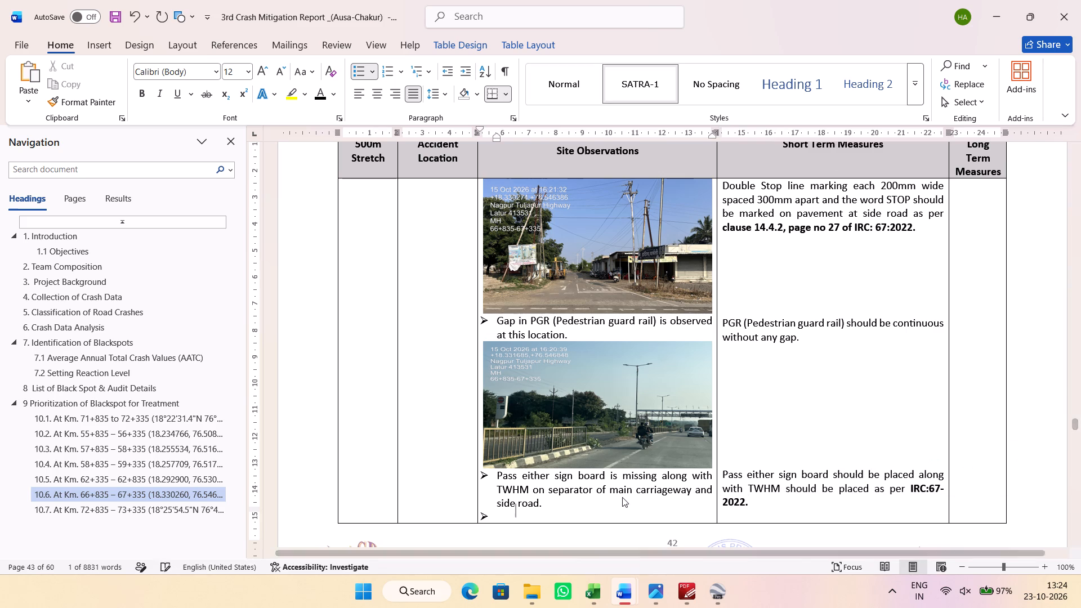
key("Return")
key("alt+Tab")
key("ctrl+c")
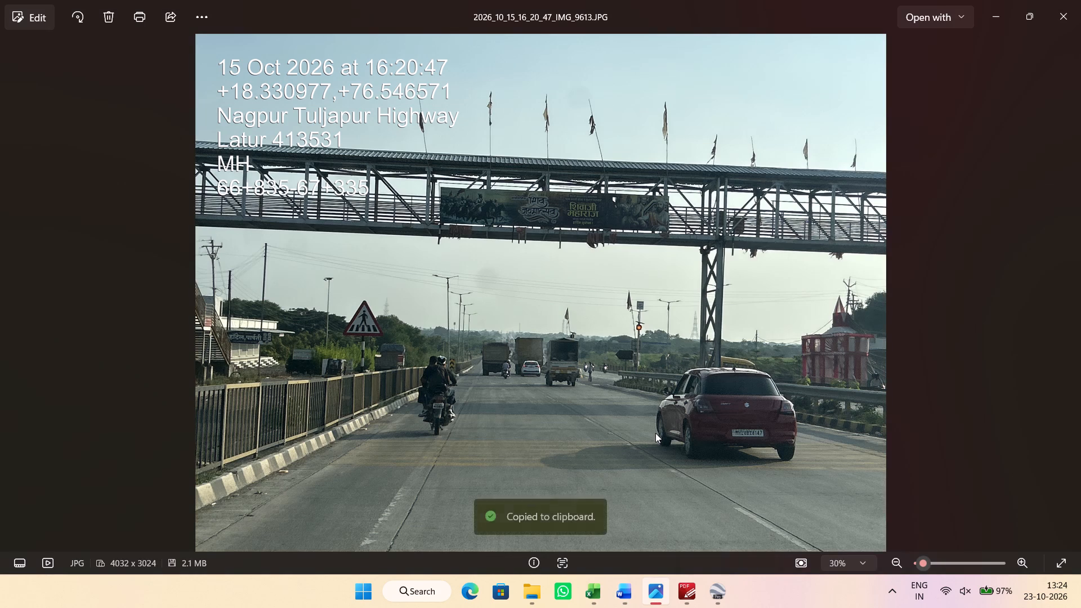
key("alt+Tab")
scroll(655, 424, "down", 6)
key("ctrl+v")
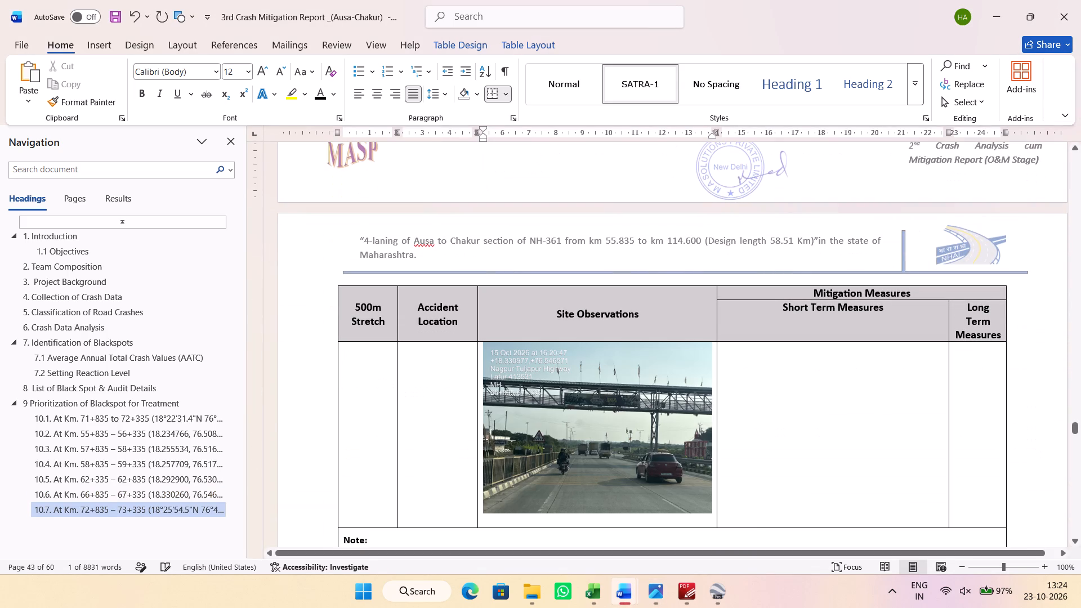
Switch to Photos and examine site photos IMG_9614 to IMG_9612 for further observations at Km 66+835–67+335.
key("alt+Tab")
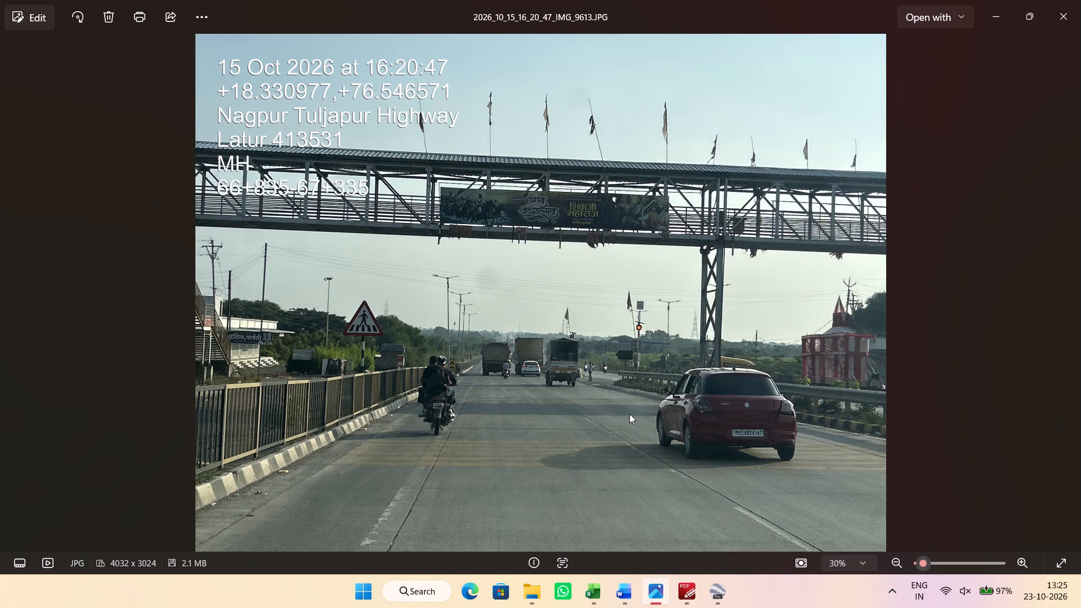
scroll(613, 365, "down", 7)
left_click(1080, 343)
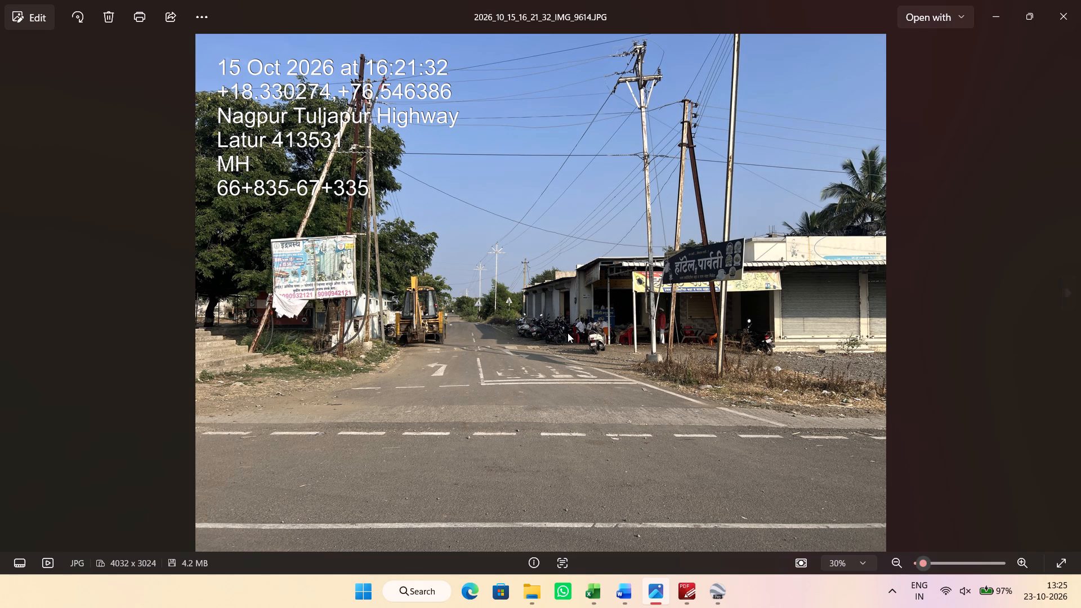
scroll(557, 337, "up", 8)
scroll(555, 338, "down", 10)
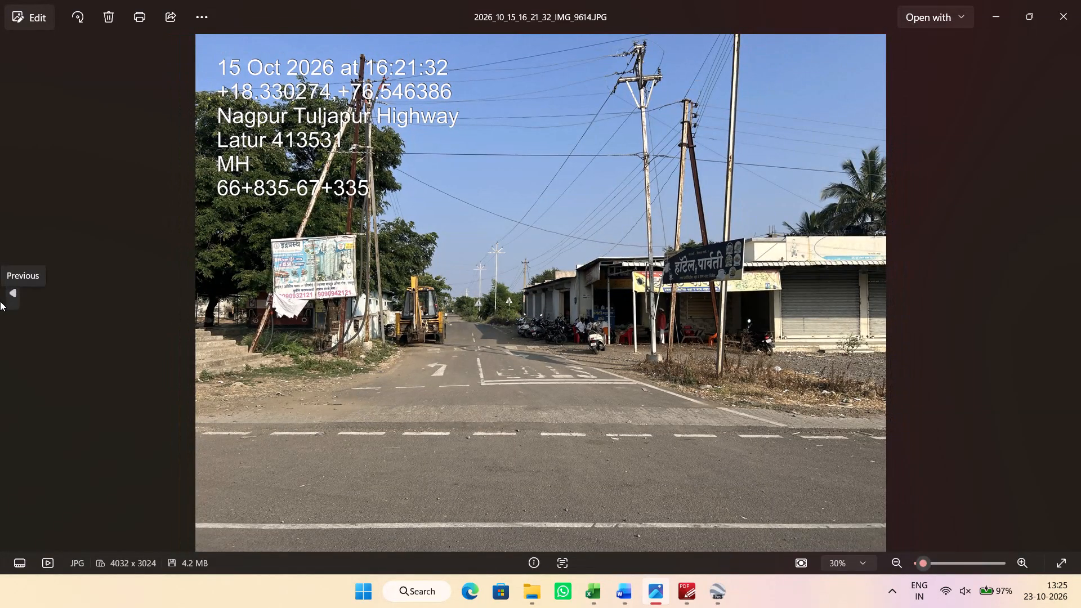
left_click(0, 301)
left_click(0, 301)
key("alt+Tab")
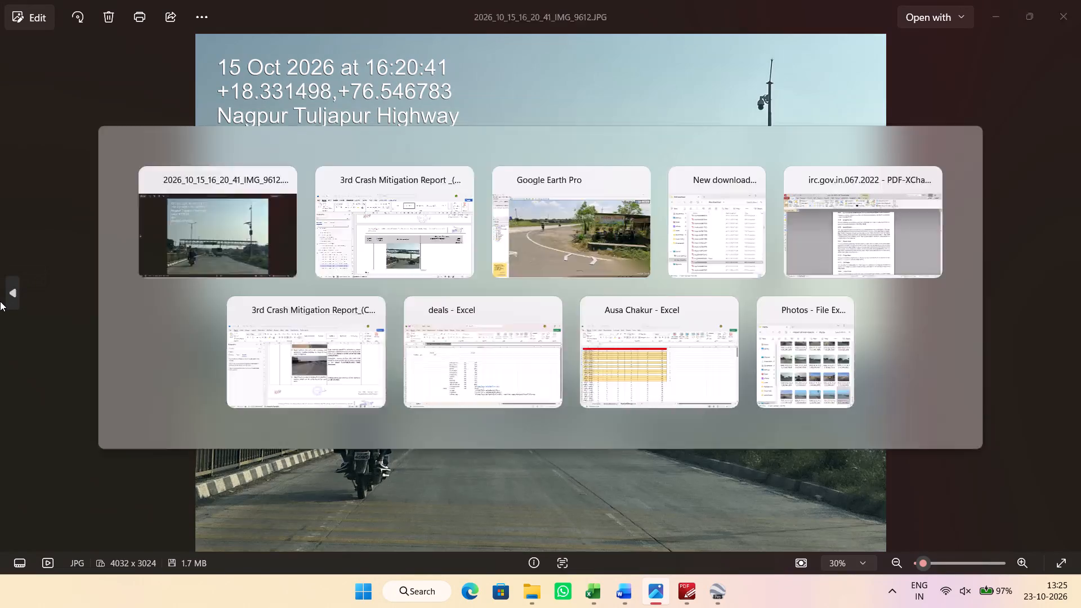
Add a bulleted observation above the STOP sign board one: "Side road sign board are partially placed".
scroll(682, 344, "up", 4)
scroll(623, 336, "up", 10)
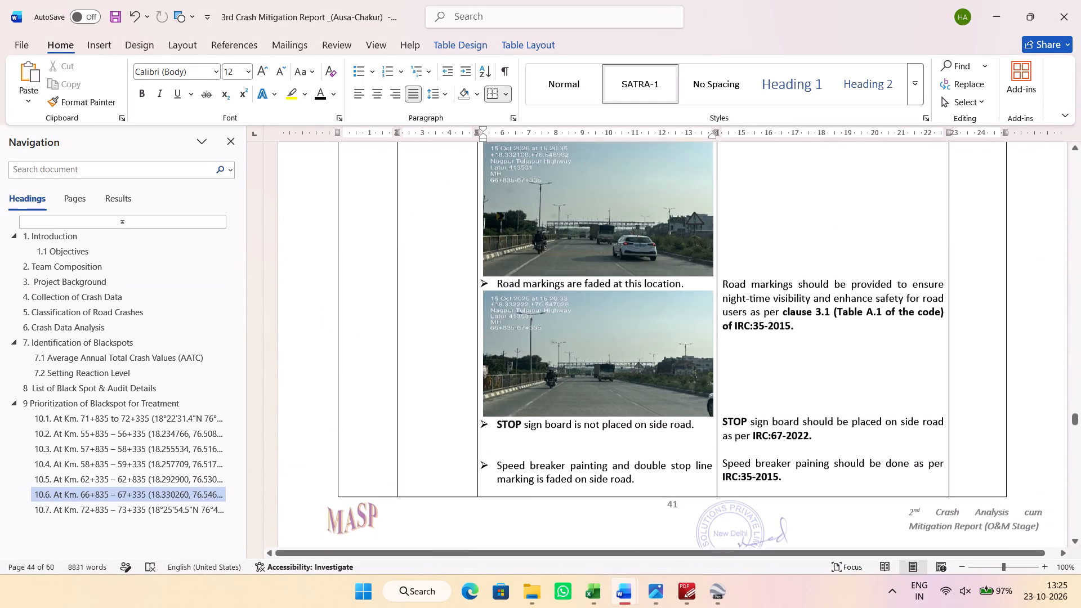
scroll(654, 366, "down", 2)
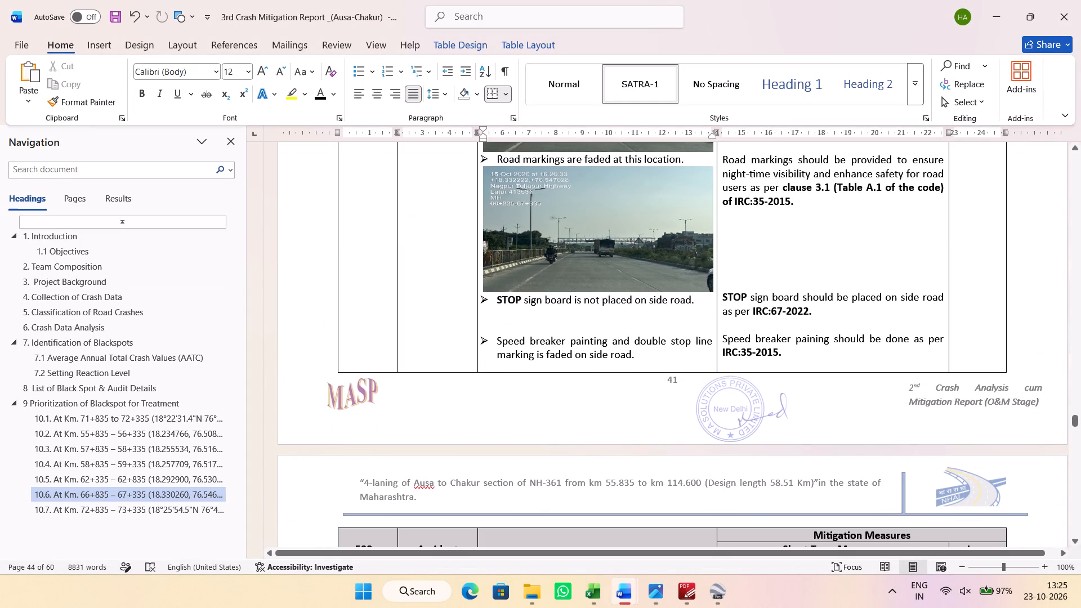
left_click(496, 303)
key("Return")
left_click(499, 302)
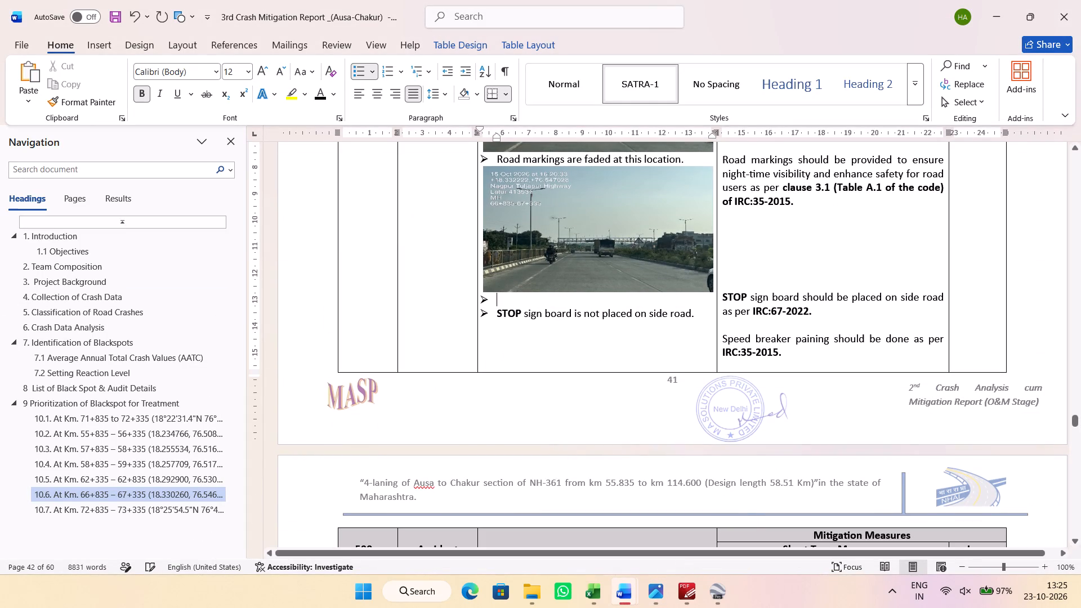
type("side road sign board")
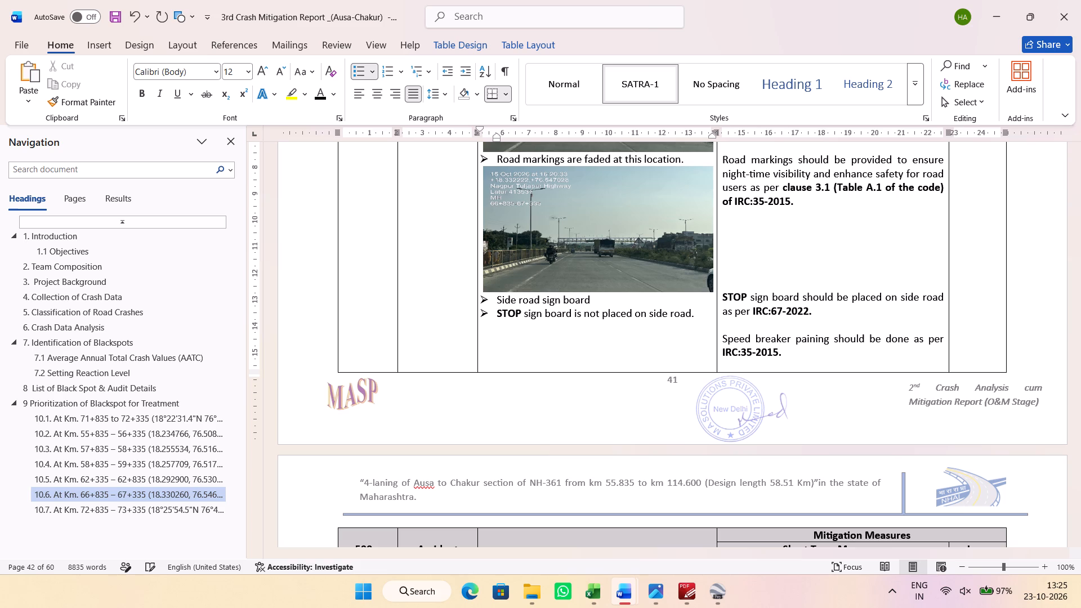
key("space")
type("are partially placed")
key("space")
Recheck site photo IMG_9612, and switch to Google Earth Pro and close it.
key("alt+Tab")
key("alt+Tab")
key("alt+Tab")
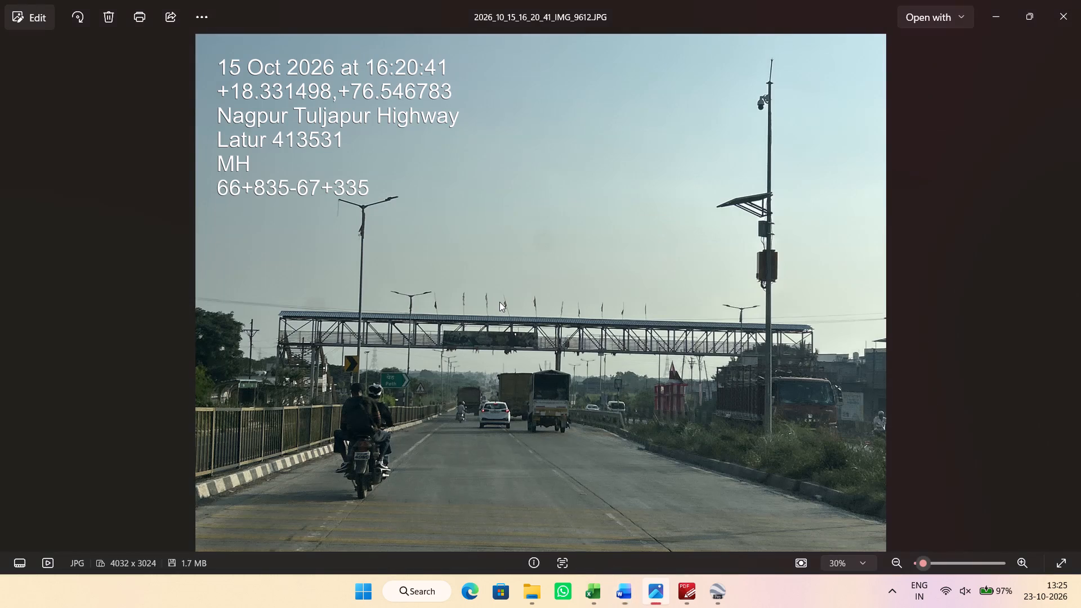
key("alt+Tab")
key("alt+Tab")
key("alt+Tab")
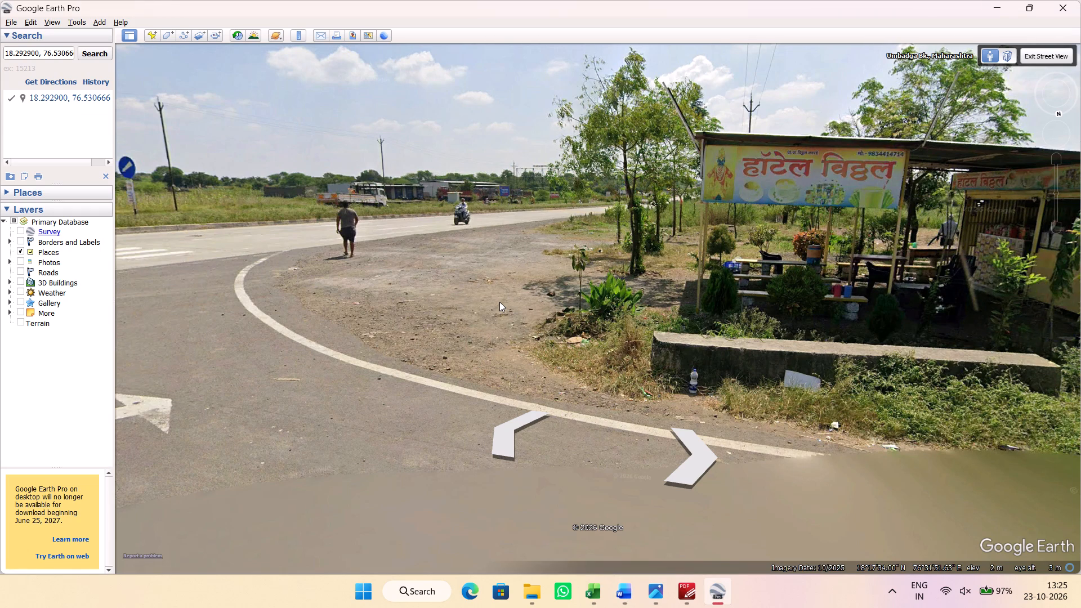
left_click(1080, 0)
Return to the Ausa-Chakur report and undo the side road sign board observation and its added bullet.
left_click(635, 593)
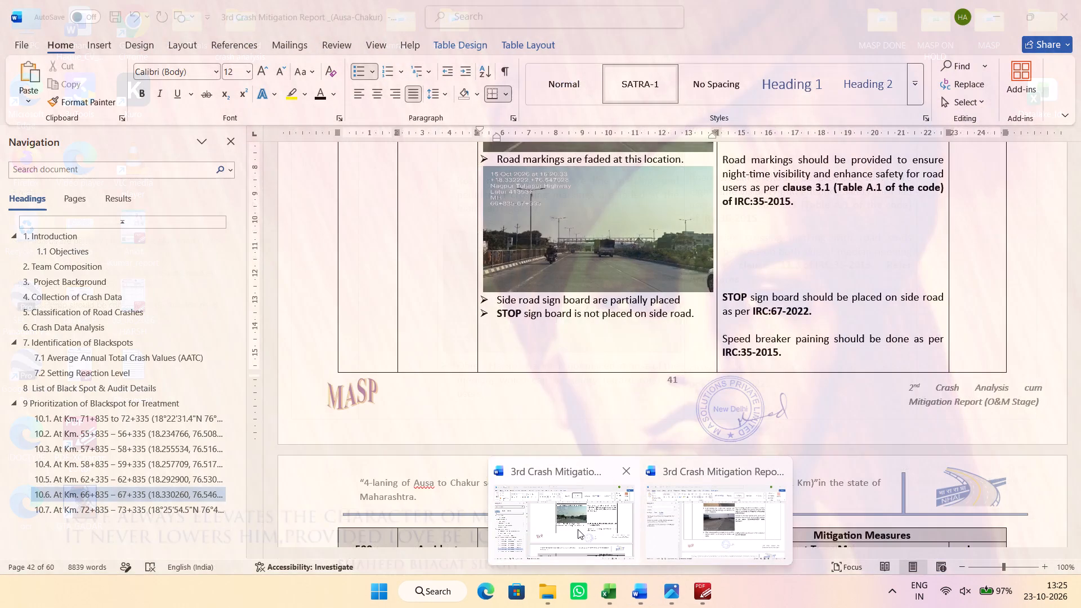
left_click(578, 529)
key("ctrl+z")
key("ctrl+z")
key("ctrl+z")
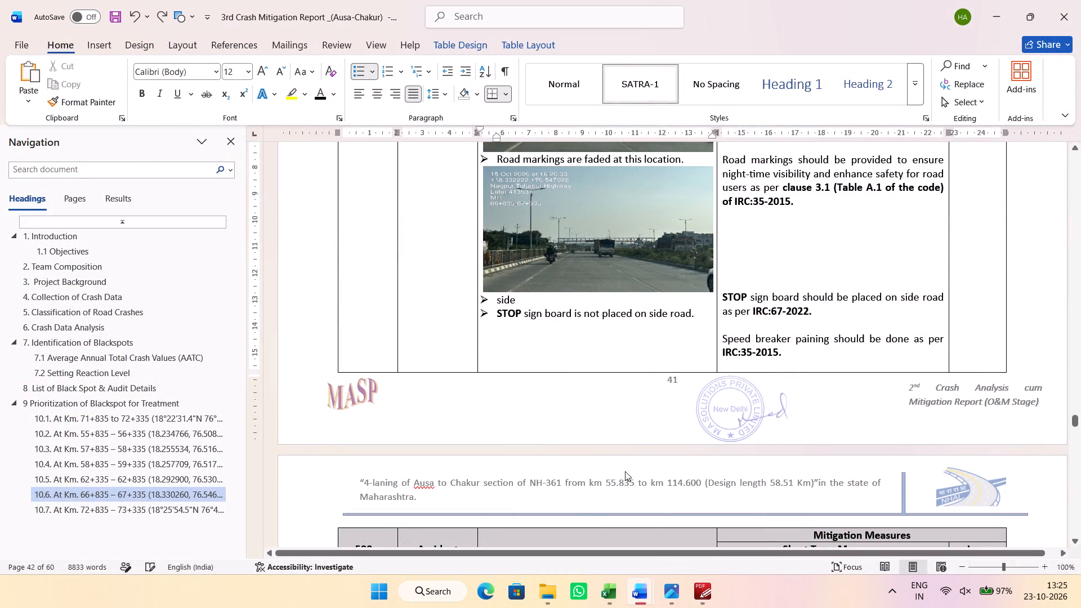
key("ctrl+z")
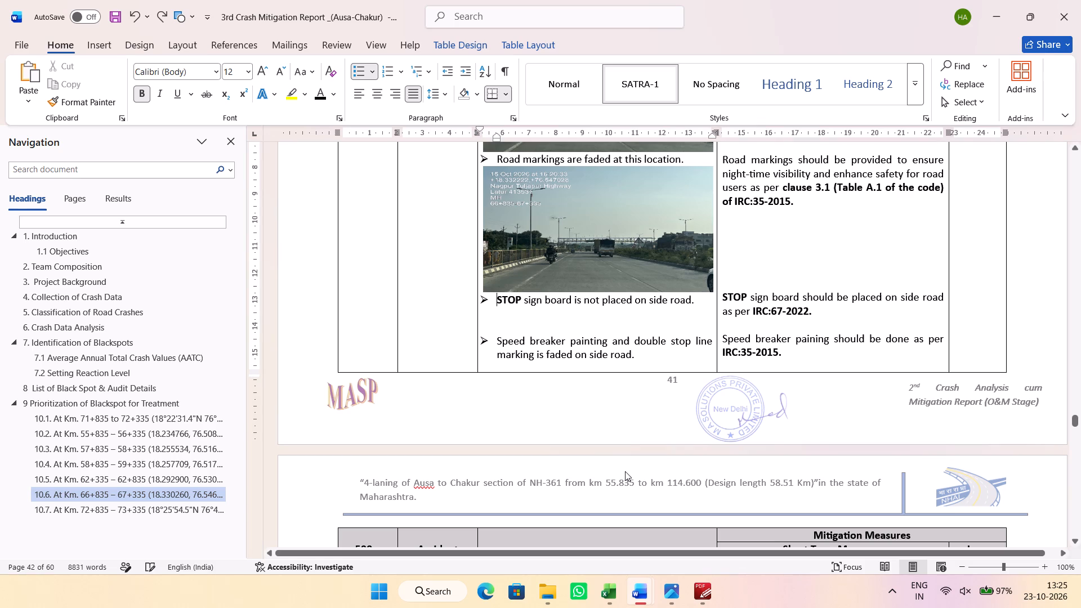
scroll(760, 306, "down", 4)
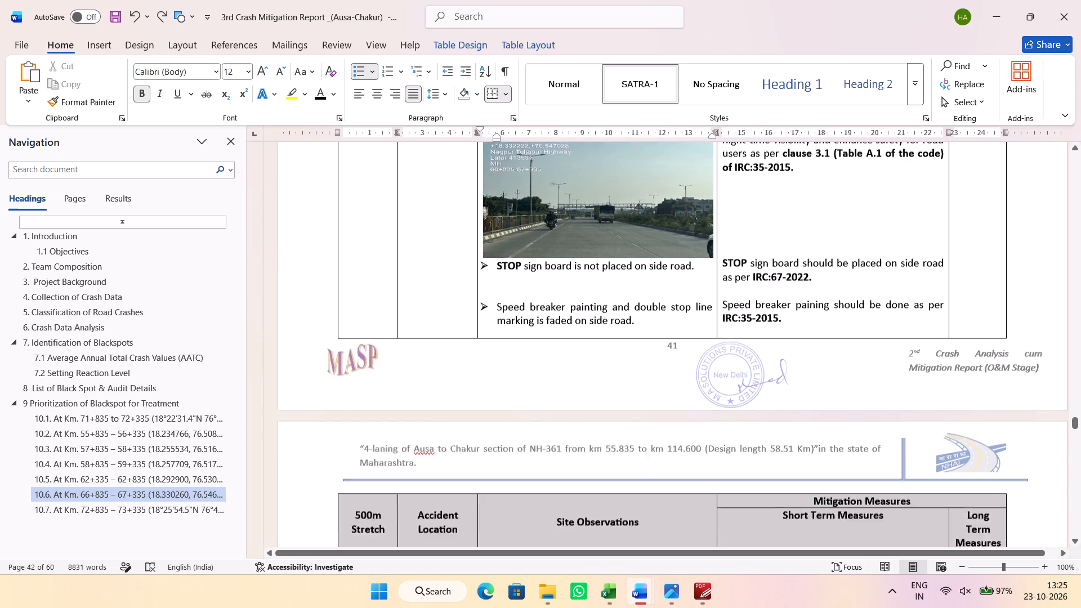
Review the site photos and observations in section 10.6 from the STOP sign board entry through the final footbridge photo.
scroll(760, 306, "down", 3)
scroll(761, 310, "up", 6)
left_click(656, 212)
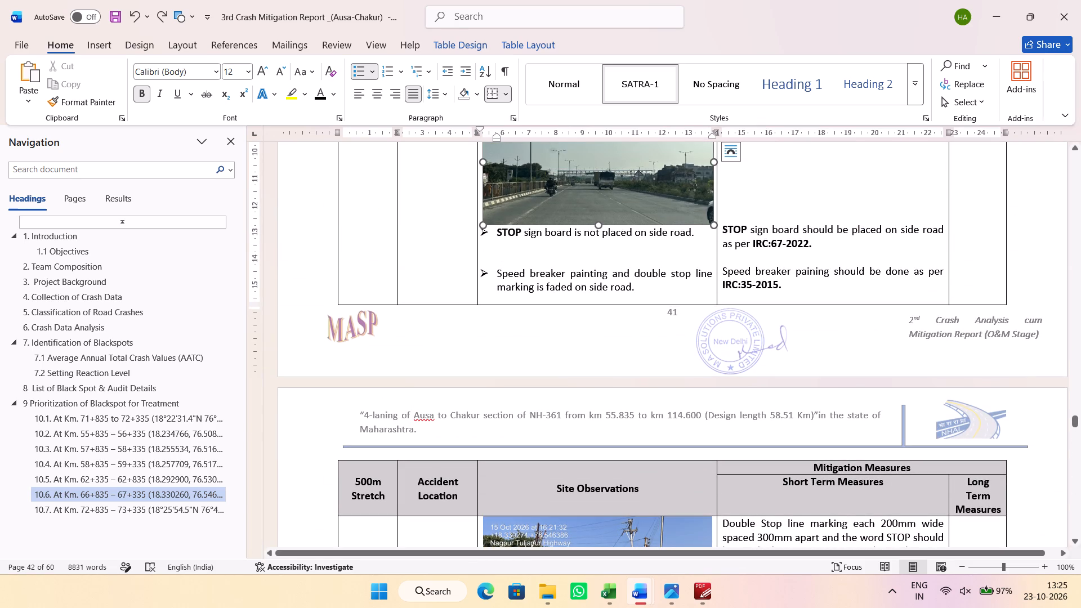
left_click(599, 225)
scroll(772, 298, "down", 7)
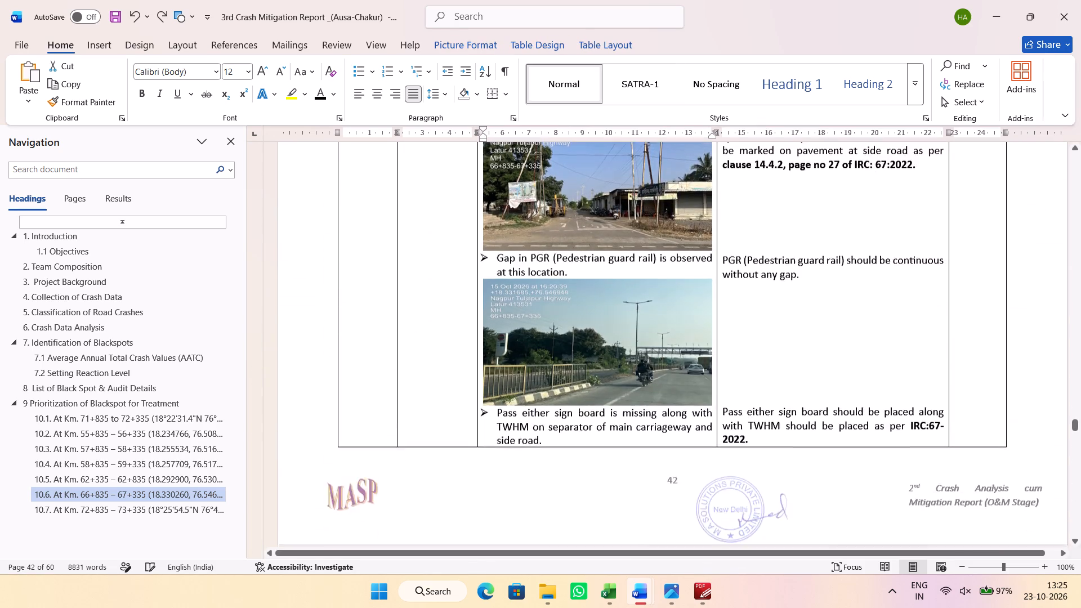
scroll(771, 303, "down", 6)
left_click(596, 430)
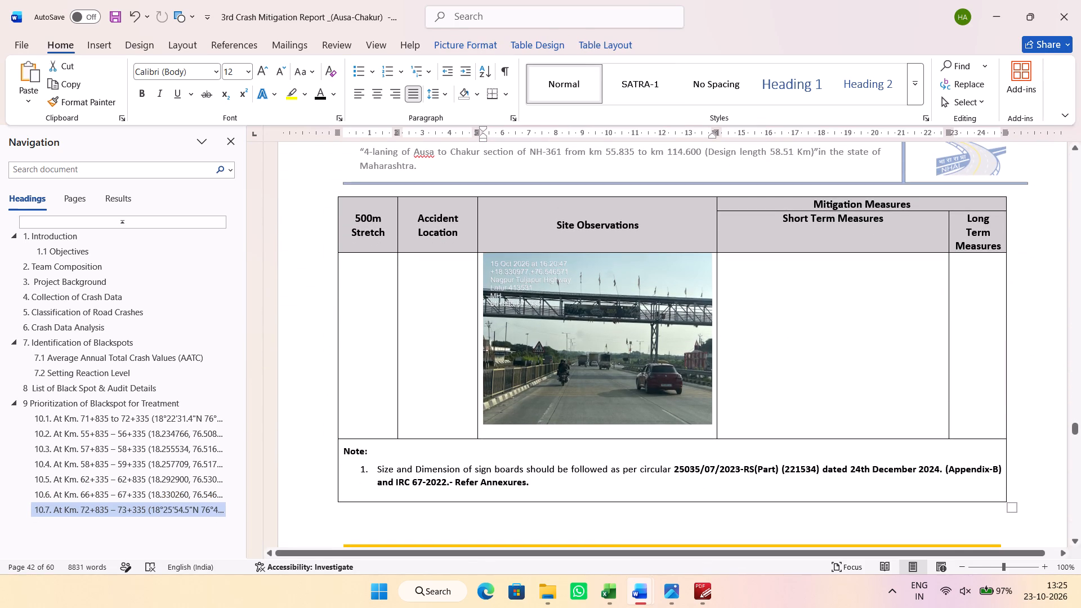
Add blank lines after the pass either sign board measure, down past the bottom of the footbridge photo on the following page.
scroll(783, 346, "up", 5)
left_click(775, 352)
left_click(771, 346)
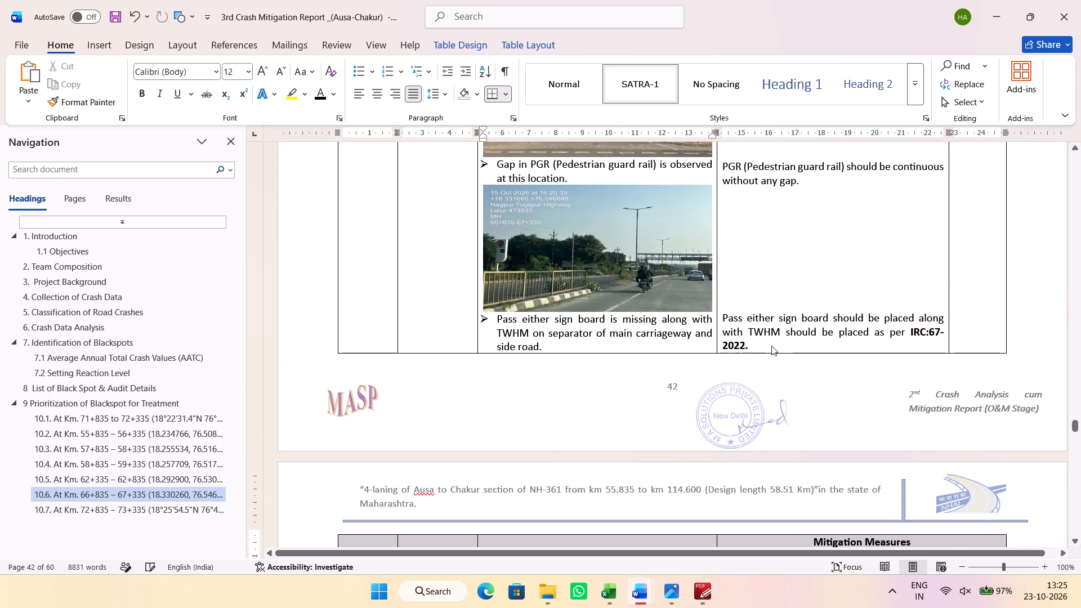
key("Return")
key("Return")
key("Return")
key("Return")
key("Return")
key("Return")
scroll(753, 355, "down", 3)
key("Return")
key("Return")
key("Return")
key("Return")
key("Return")
key("Return")
key("Return")
key("Return")
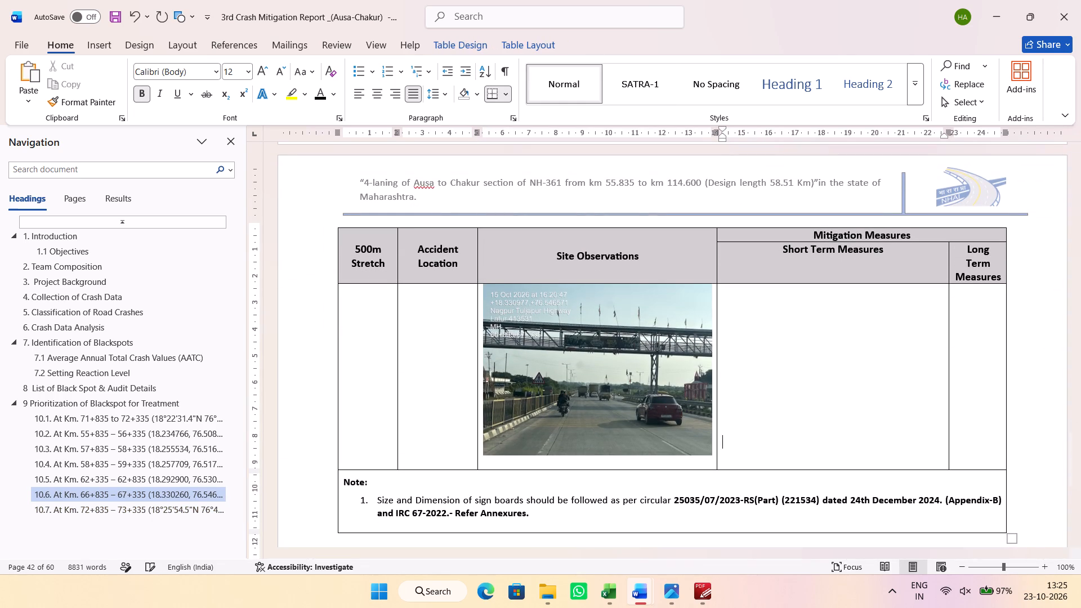
key("Return")
key("Return")
Switch to Photos, examine the carriageway and median near the footbridge in site photo IMG_9612, and return to the report.
left_click(517, 464)
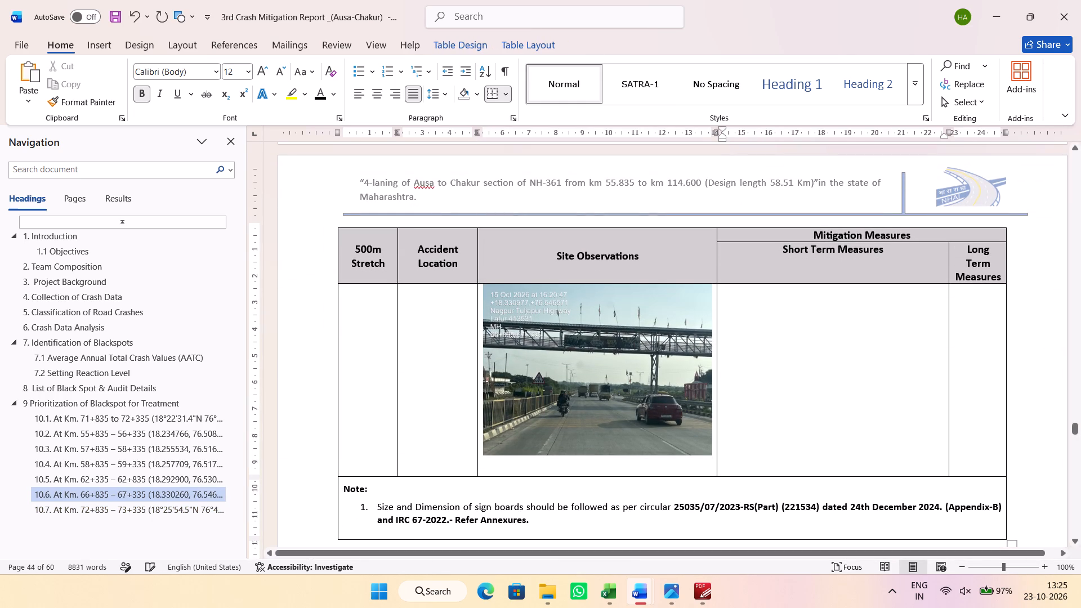
left_click(525, 468)
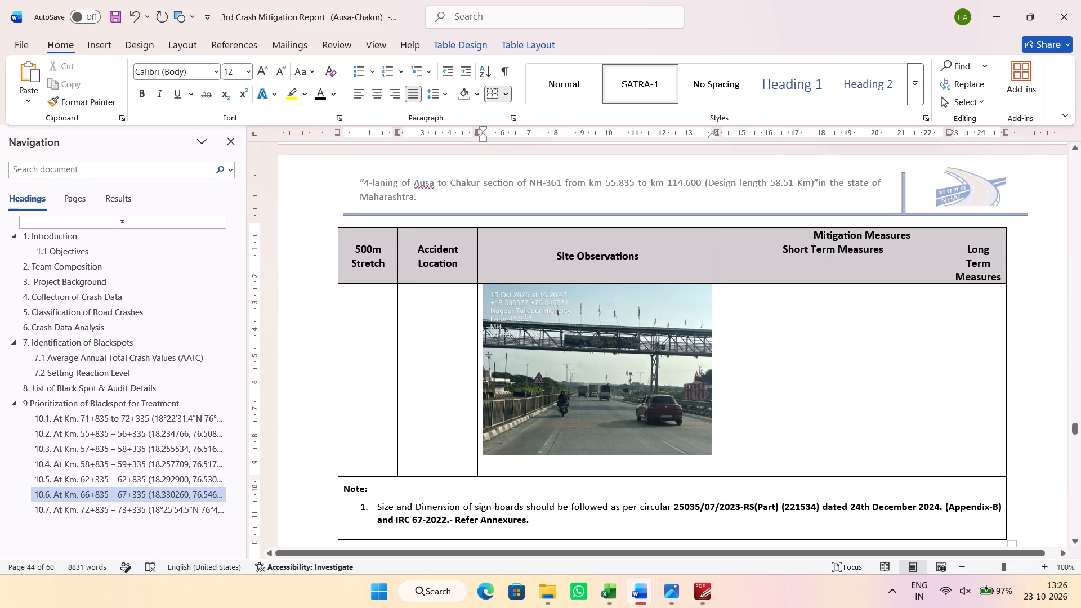
left_click(674, 596)
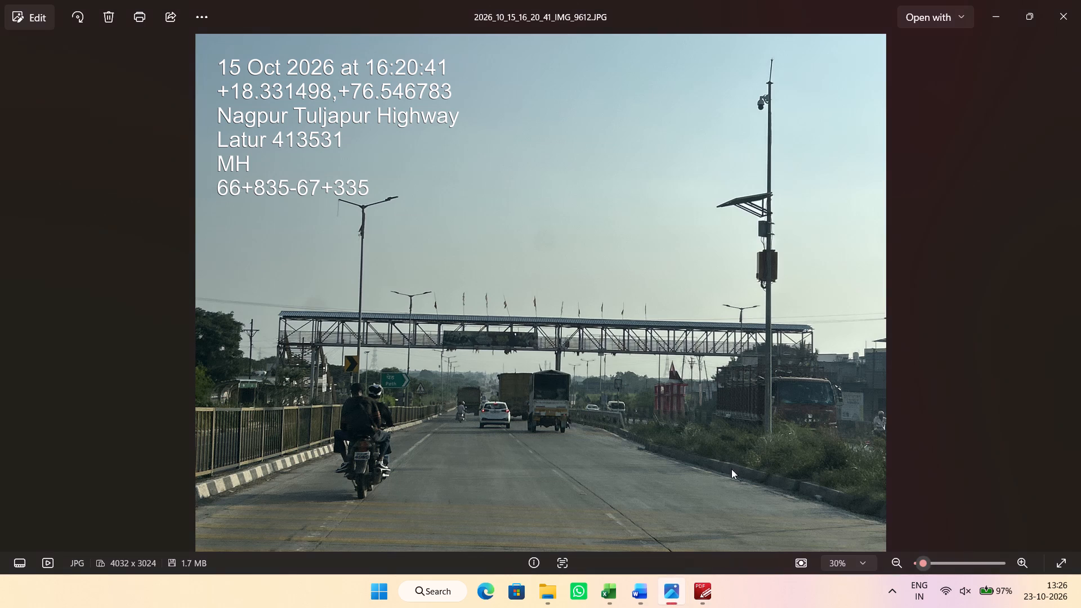
scroll(658, 415, "up", 8)
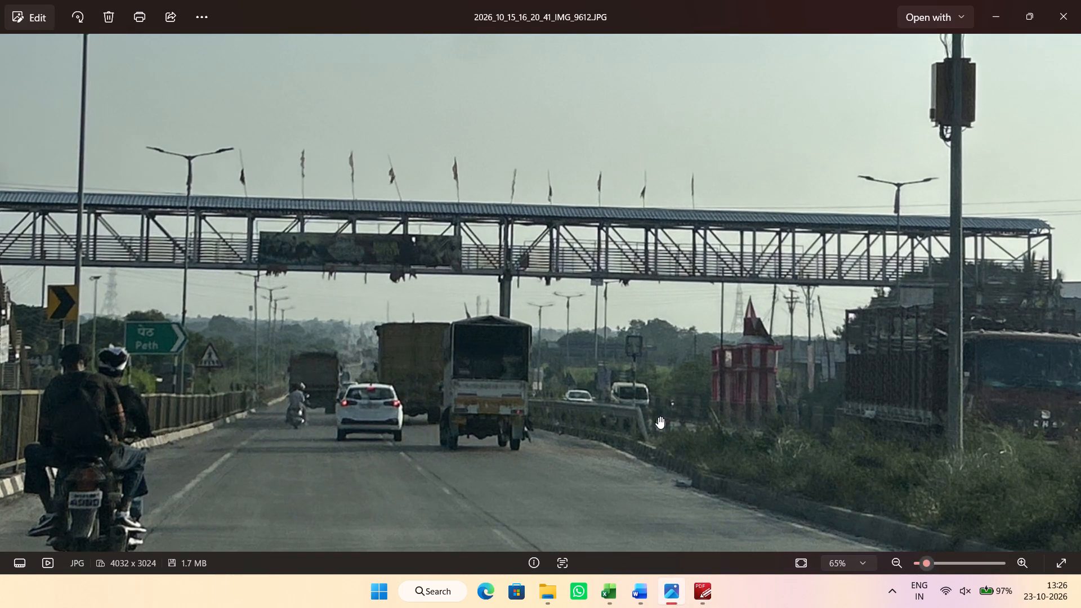
scroll(664, 446, "down", 7)
key("alt+Tab")
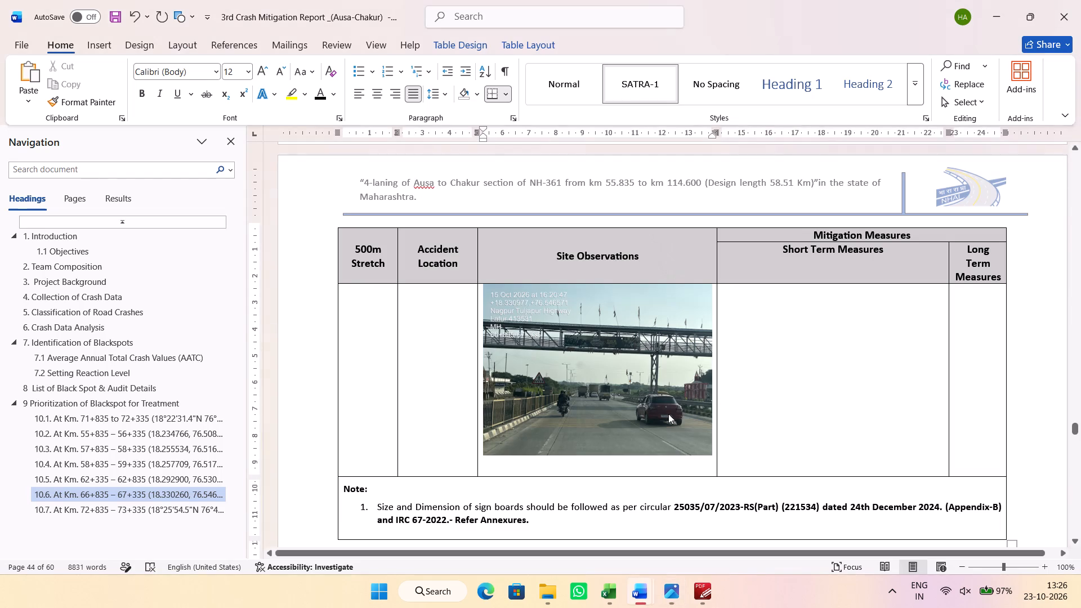
Add a bulleted site observation below the pass either sign board one: "OHM is not placed before MBCB.".
scroll(571, 377, "up", 4)
scroll(573, 378, "down", 1)
left_click(562, 270)
left_click(578, 252)
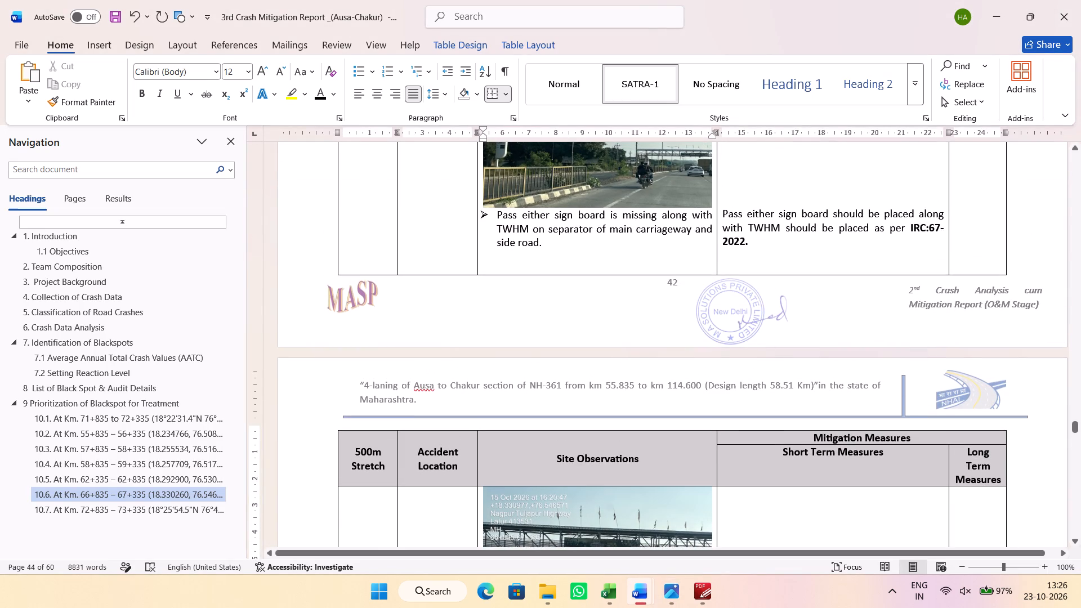
key("Return")
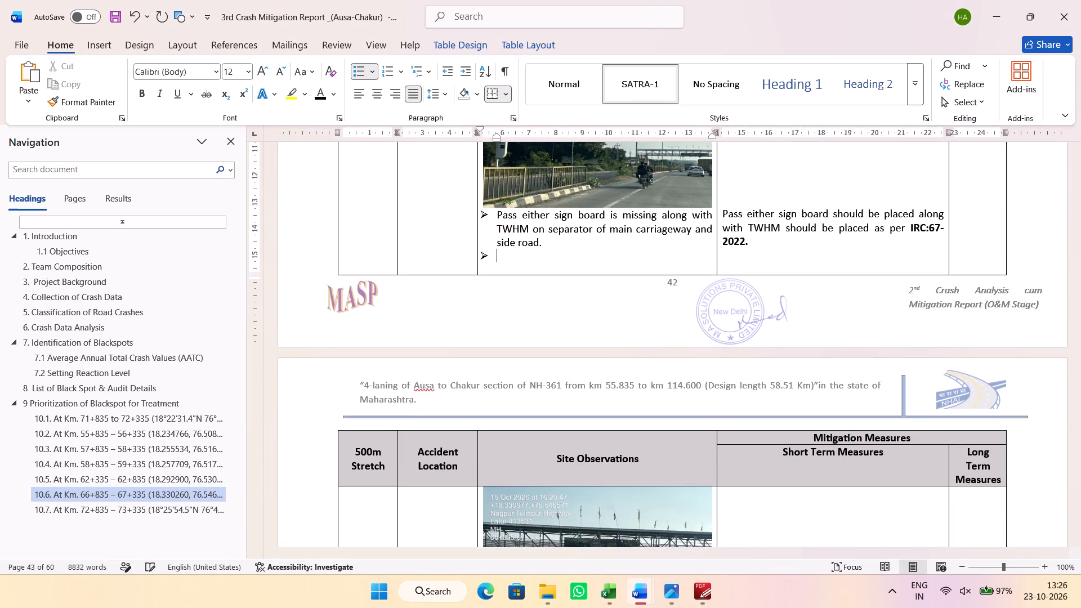
type("OGM i")
key("BackSpace")
key("BackSpace")
key("BackSpace")
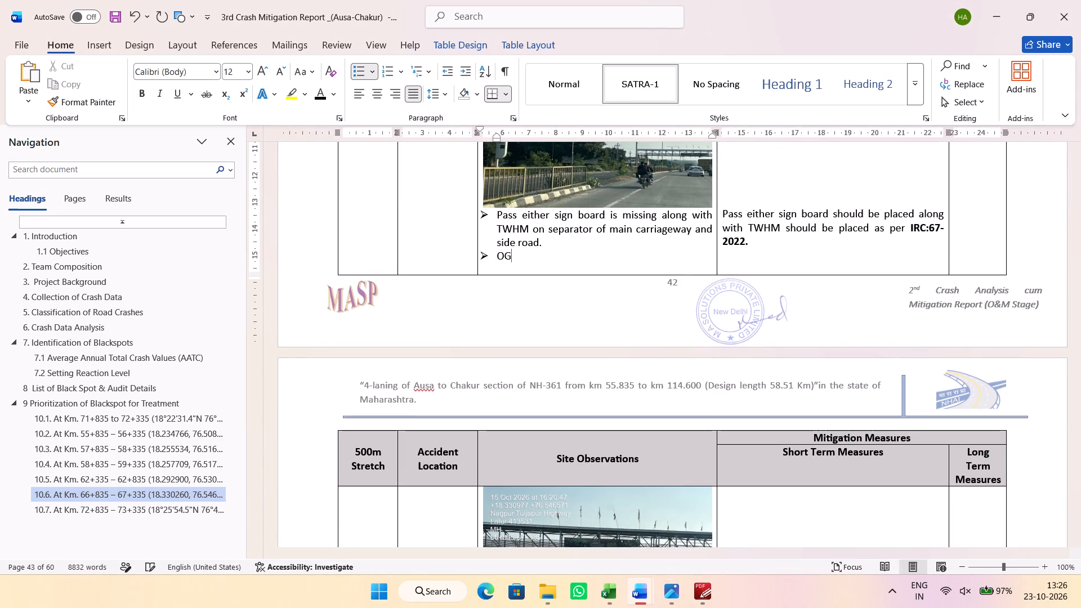
key("BackSpace")
type("HM is not placed")
key("space")
type("before MBCb at")
key("space")
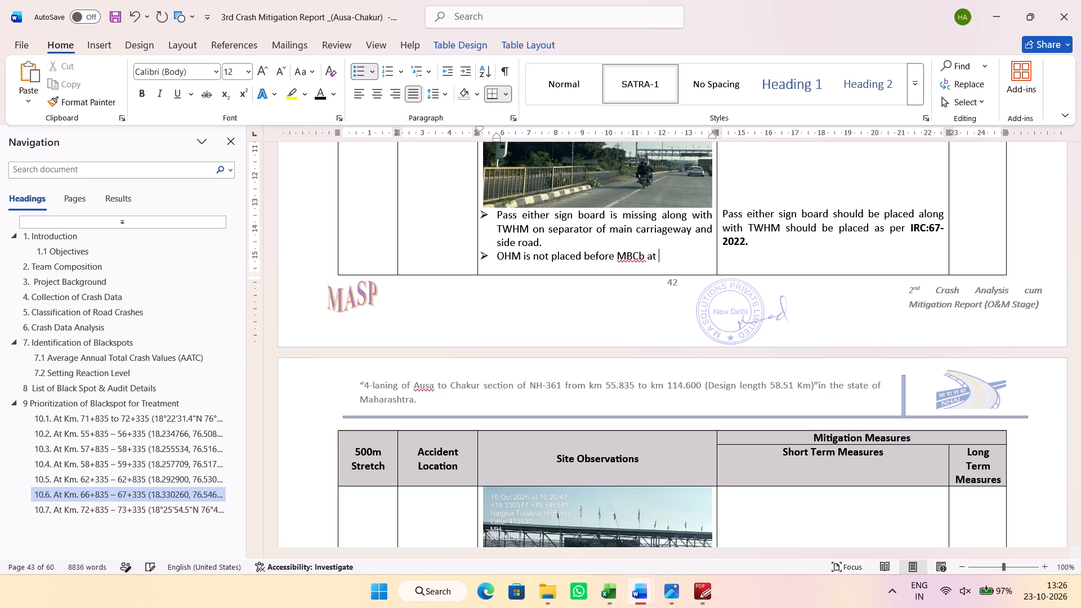
key("BackSpace")
key("BackSpace")
key("BackSpace")
key("BackSpace")
key("BackSpace")
key("shift+b")
key("period")
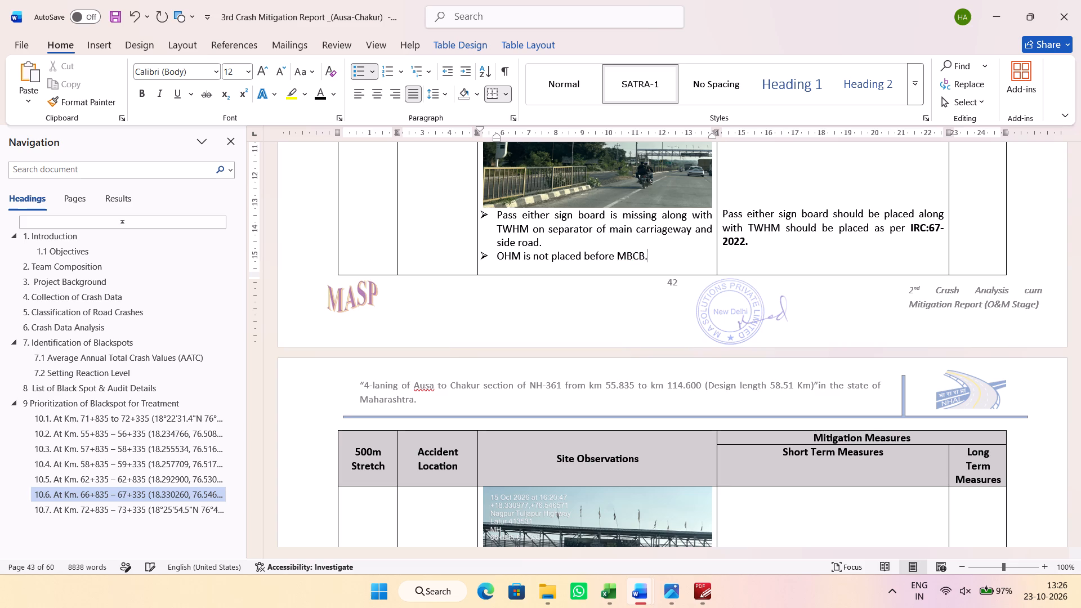
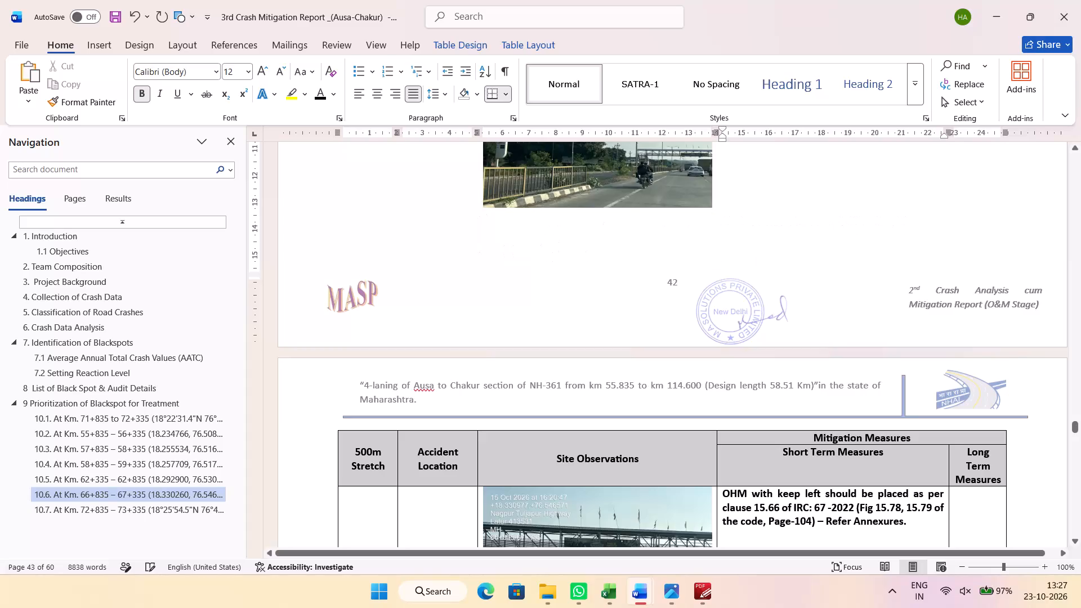
Remove "with keep left" from the OHM measure beside the footbridge photo and unbold its opening words "OHM should be placed as per".
scroll(811, 337, "down", 1)
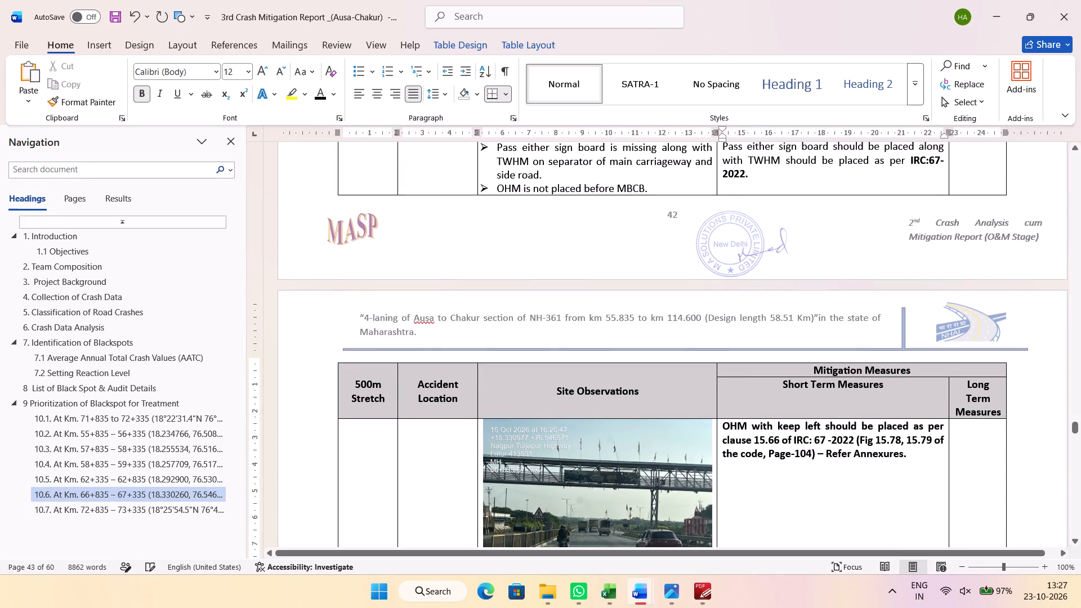
left_click_drag(753, 425, 816, 426)
key("BackSpace")
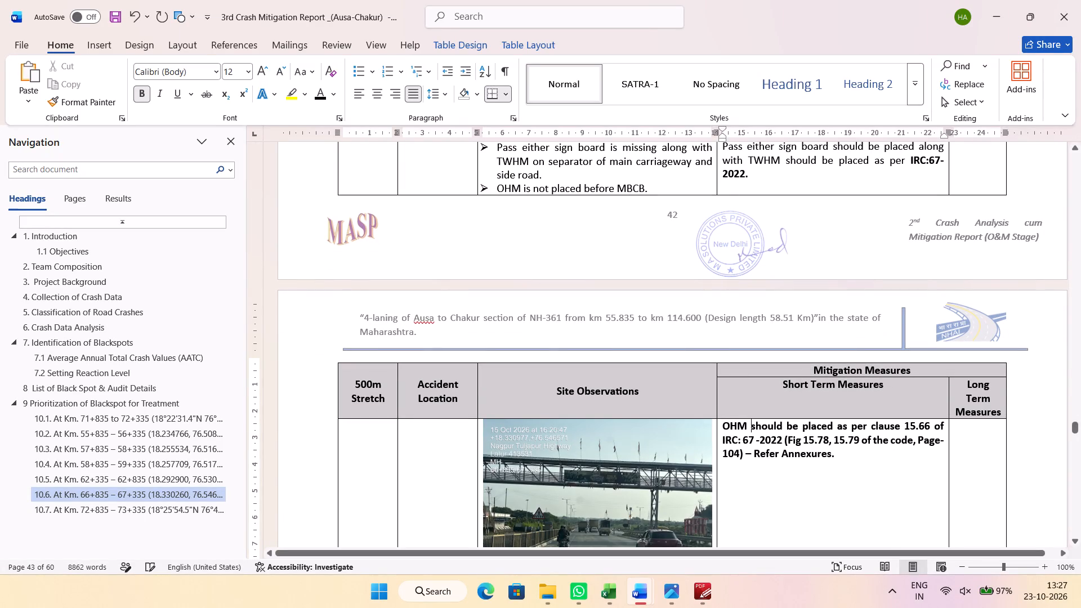
left_click_drag(732, 426, 854, 428)
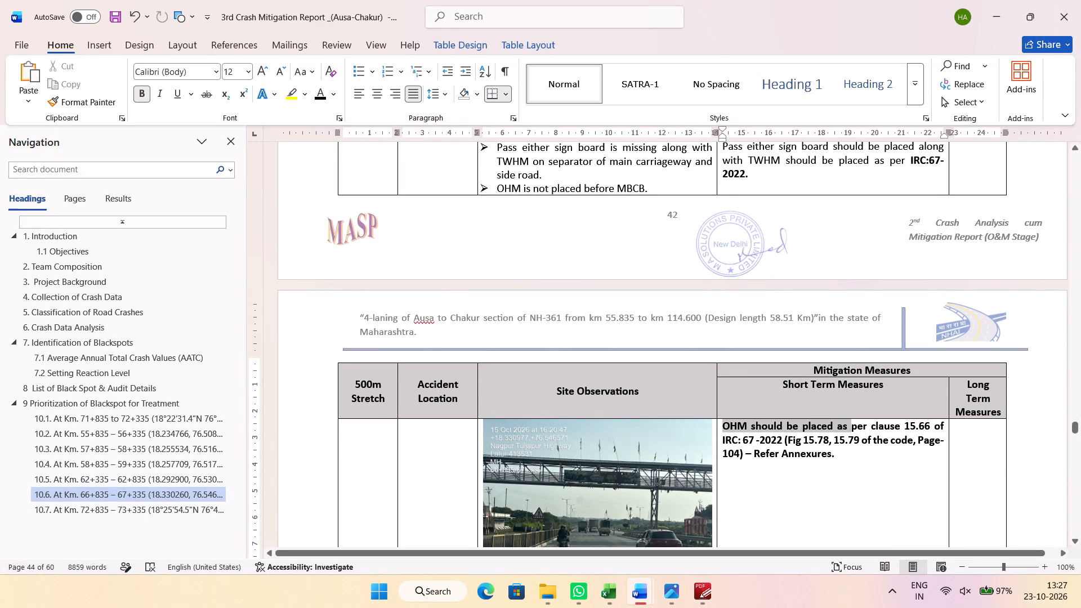
left_click_drag(854, 428, 859, 428)
key("ctrl+b")
left_click(854, 461)
Push the "OHM is not placed before MBCB." observation onto the following page, directly above the footbridge photo.
scroll(780, 311, "up", 1)
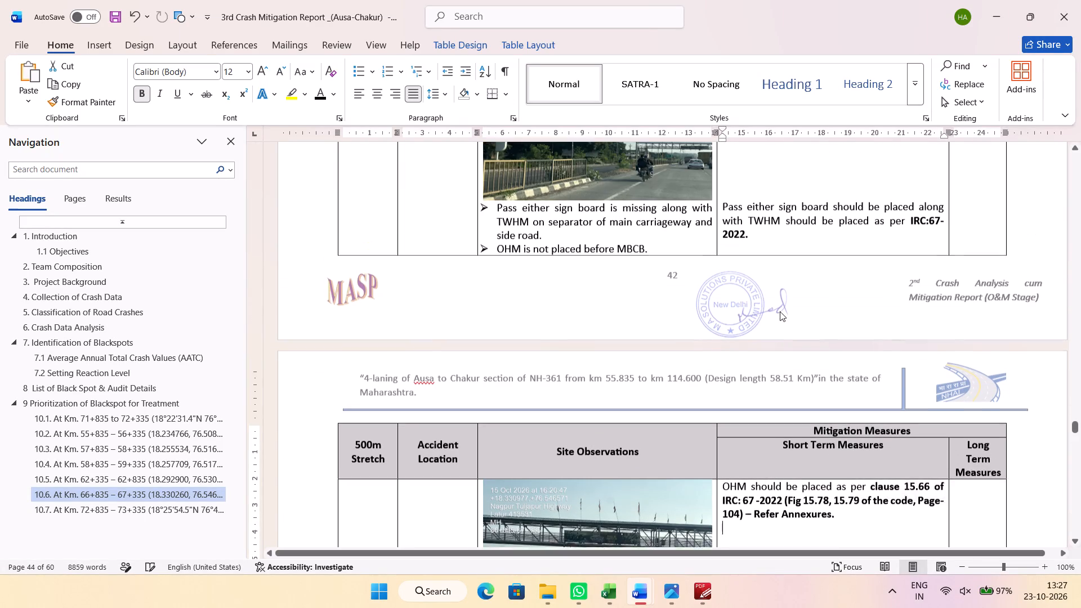
left_click(618, 256)
left_click(609, 244)
key("Return")
key("BackSpace")
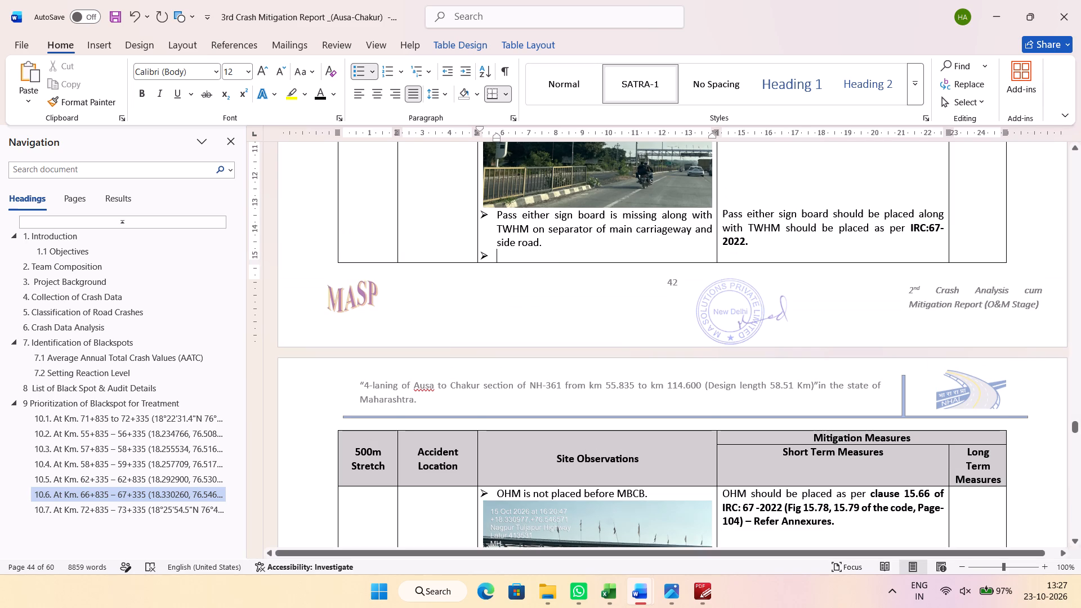
Paste the "OHM with keep left" measure into Short Term Measures just below the footbridge photo's level, and unbold its first line through "as per".
scroll(607, 256, "down", 5)
left_click(602, 370)
left_click(579, 351)
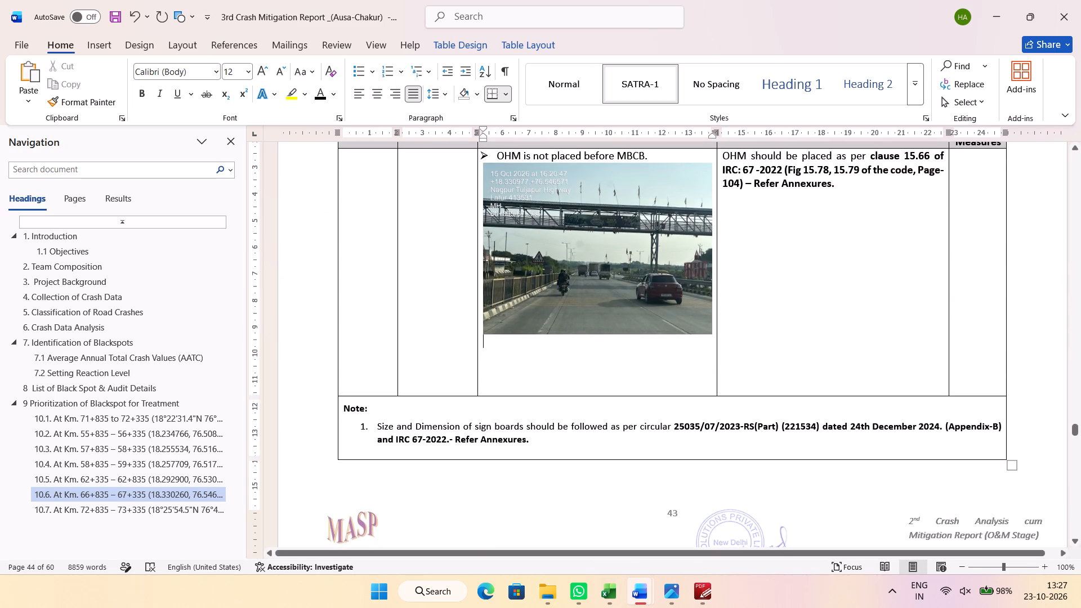
left_click(909, 291)
left_click(762, 333)
key("Return")
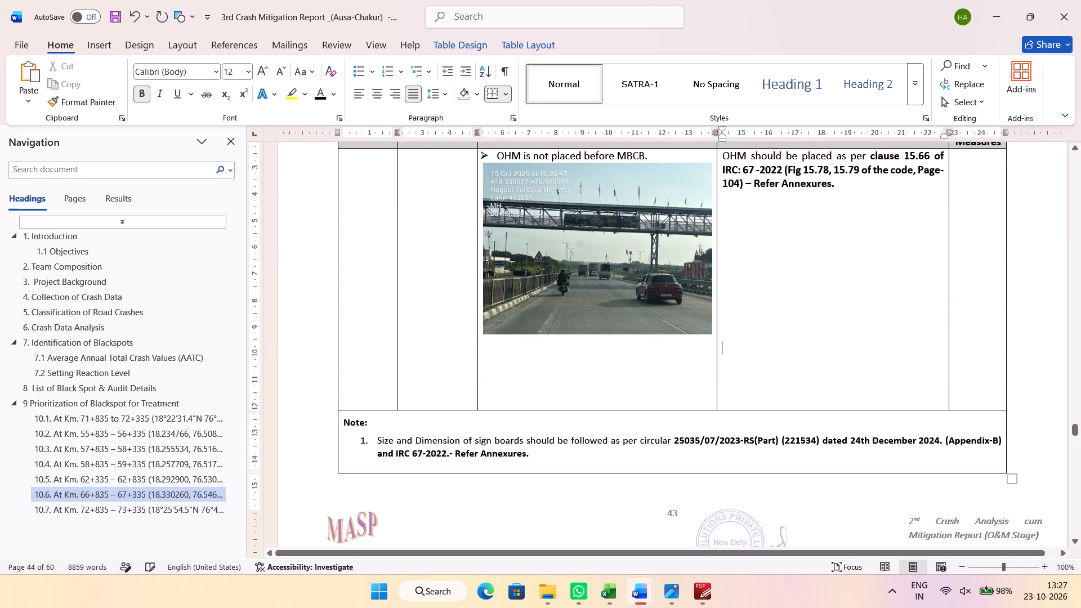
key("ctrl+v")
left_click_drag(723, 346, 857, 349)
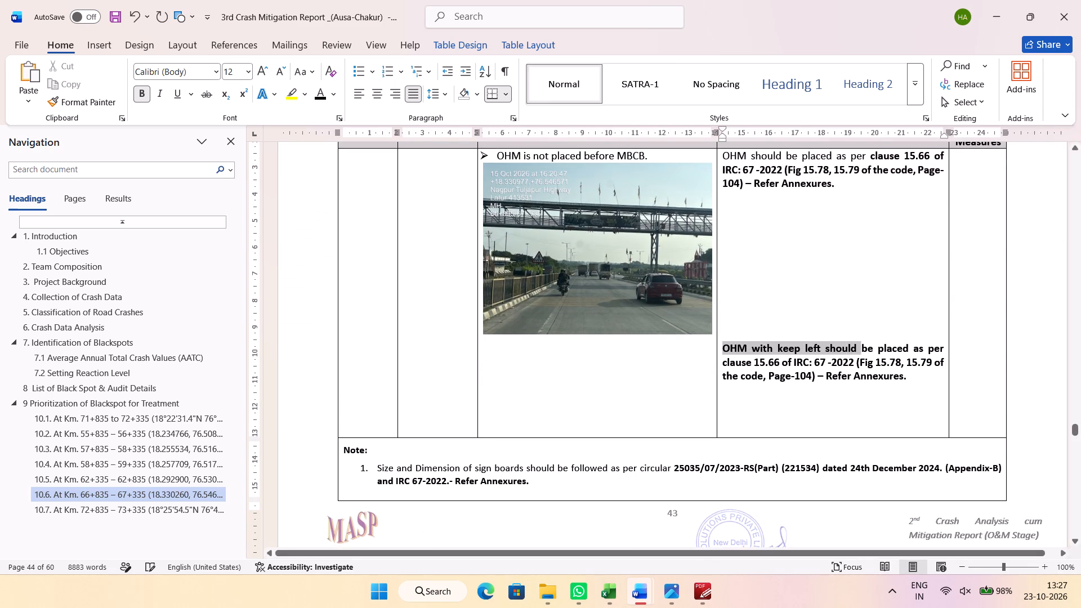
left_click_drag(857, 349, 935, 351)
key("ctrl+b")
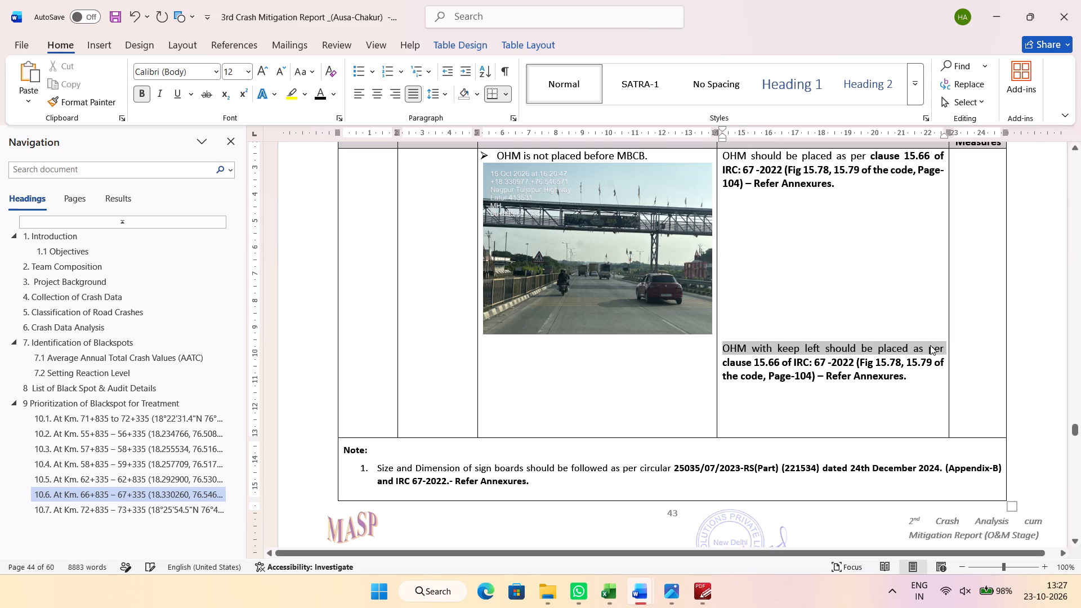
Add the site observation "OHM with keep left is not placed on nose of median opening." below the footbridge photo, correctly spelled.
left_click(621, 366)
left_click(592, 348)
type("OHM with keep left is not palced")
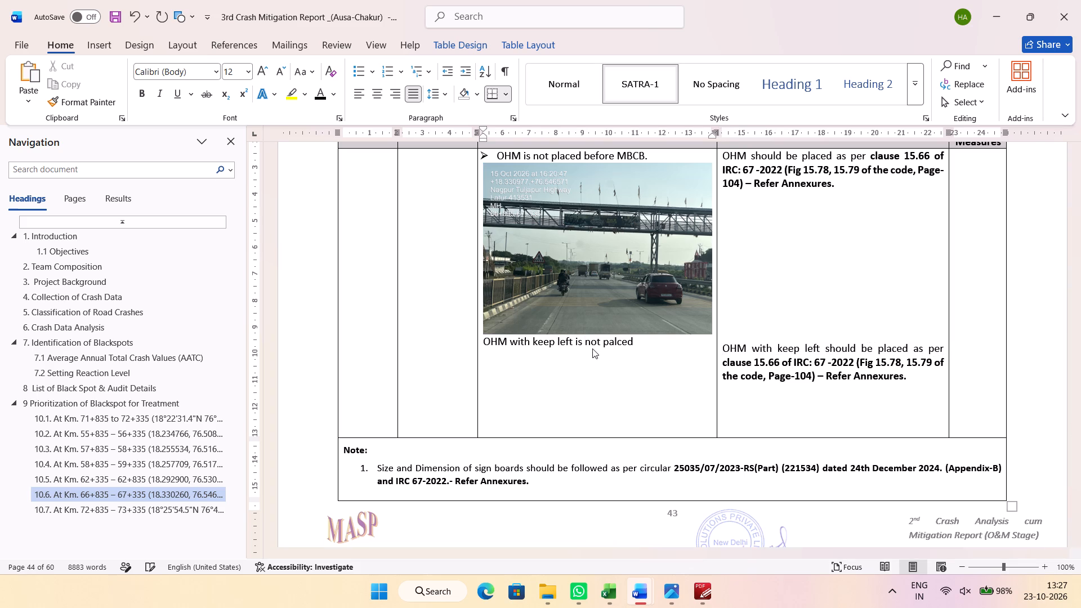
key("space")
type("on nose of median openiong,")
key("BackSpace")
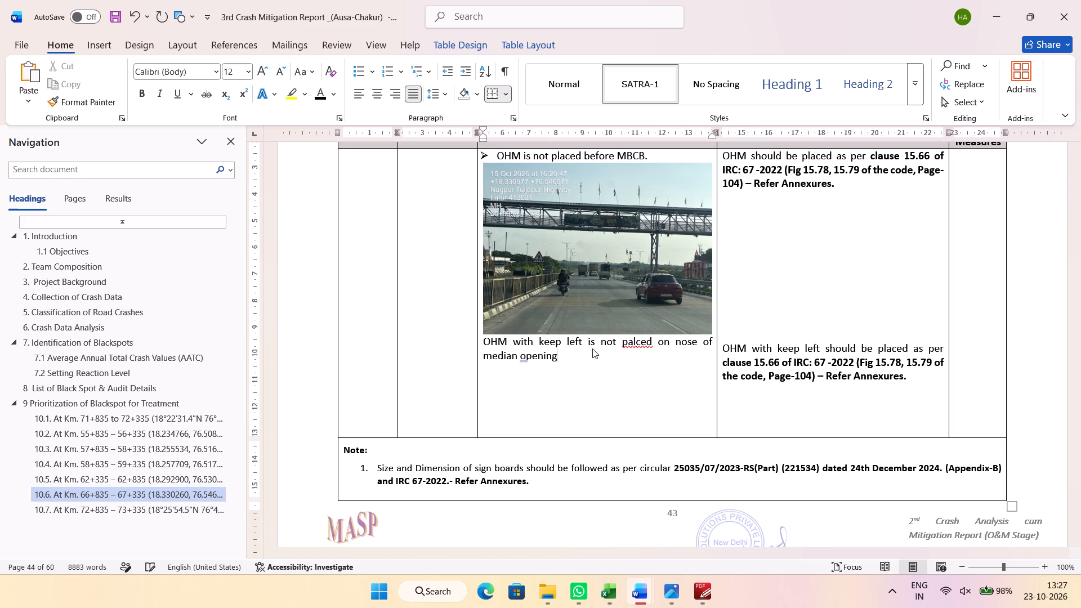
key("period")
right_click(636, 342)
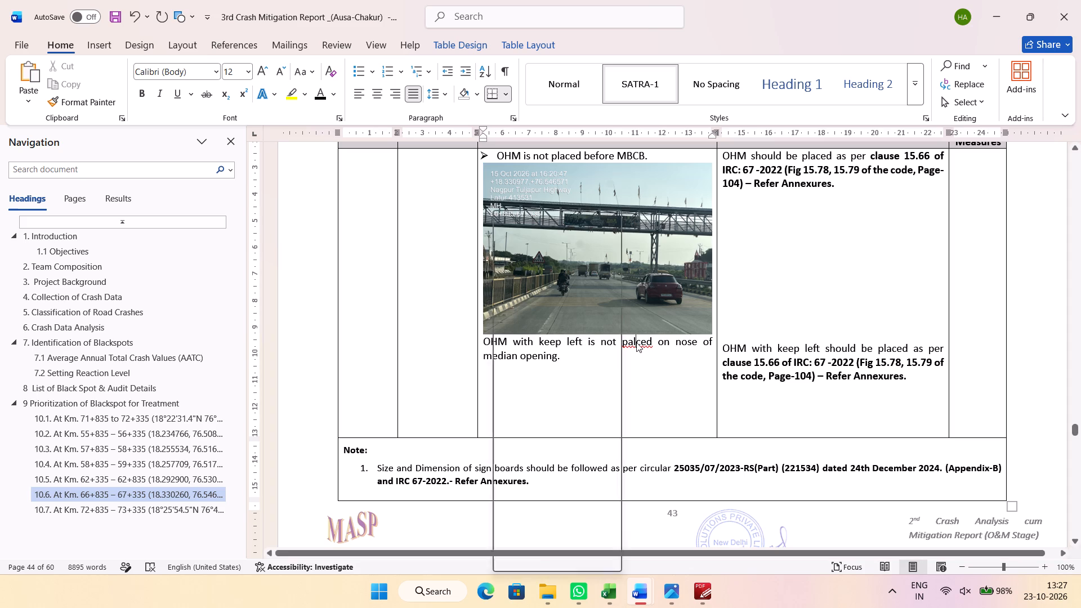
left_click(588, 220)
Copy the arrow bullet formatting from the MBCB observation to the keep left observation and leave an unbulleted blank line below it.
left_click(488, 160)
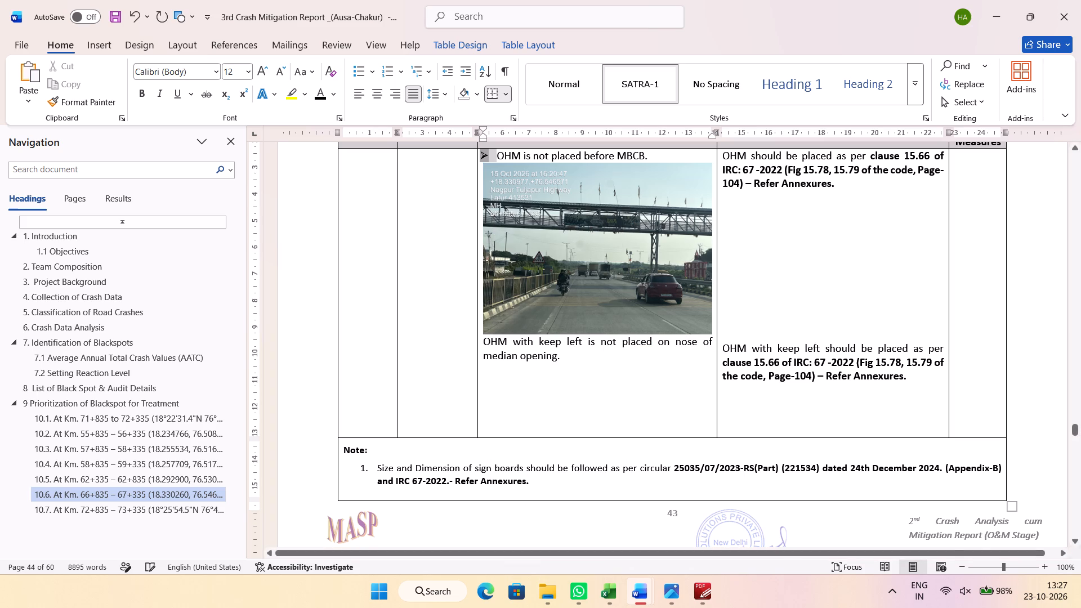
left_click(102, 103)
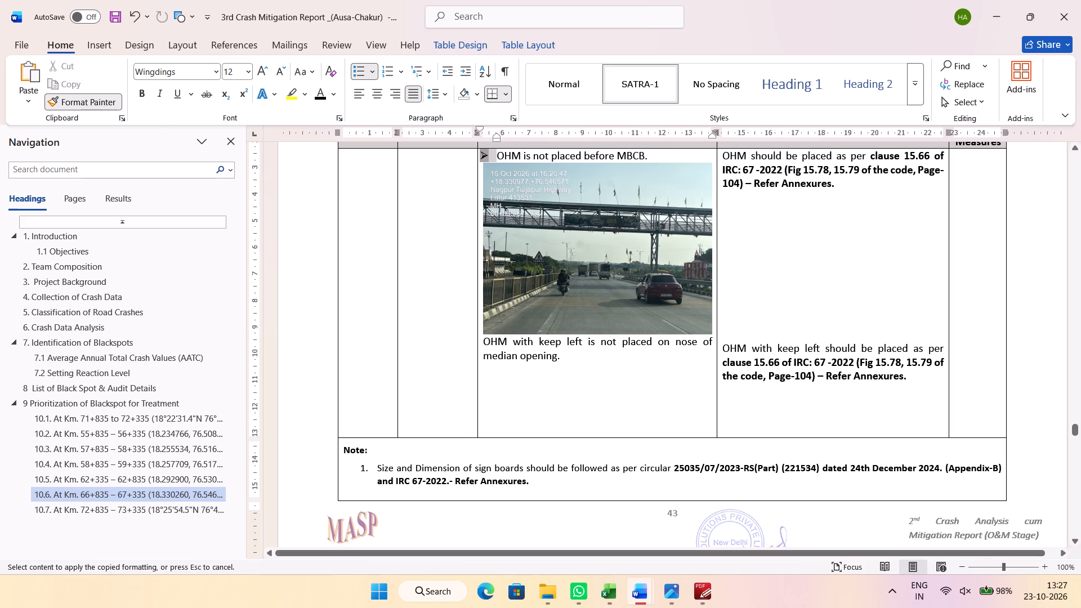
left_click(491, 342)
left_click(610, 372)
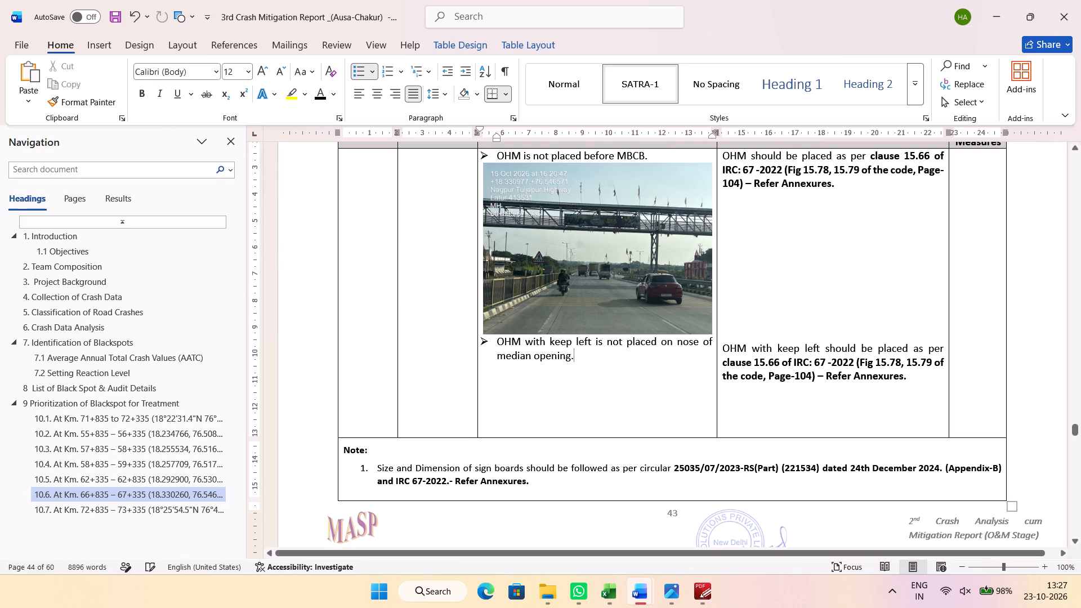
key("Return")
key("Return")
Stretch the footbridge photo slightly taller so the observation beneath it lines up with its keep left measure.
left_click(623, 323)
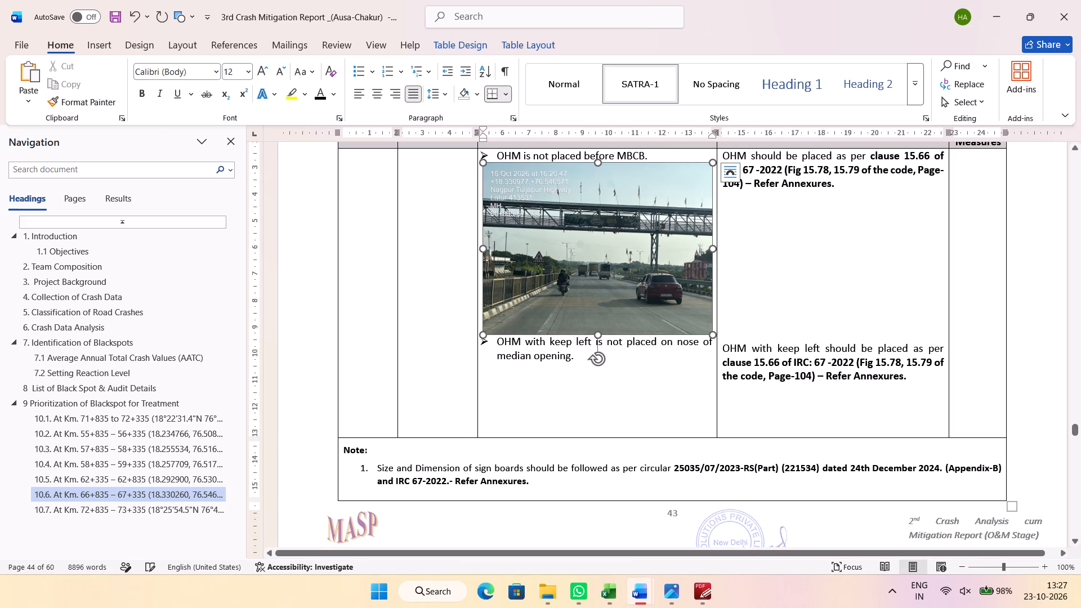
left_click_drag(598, 336, 598, 341)
left_click(563, 386)
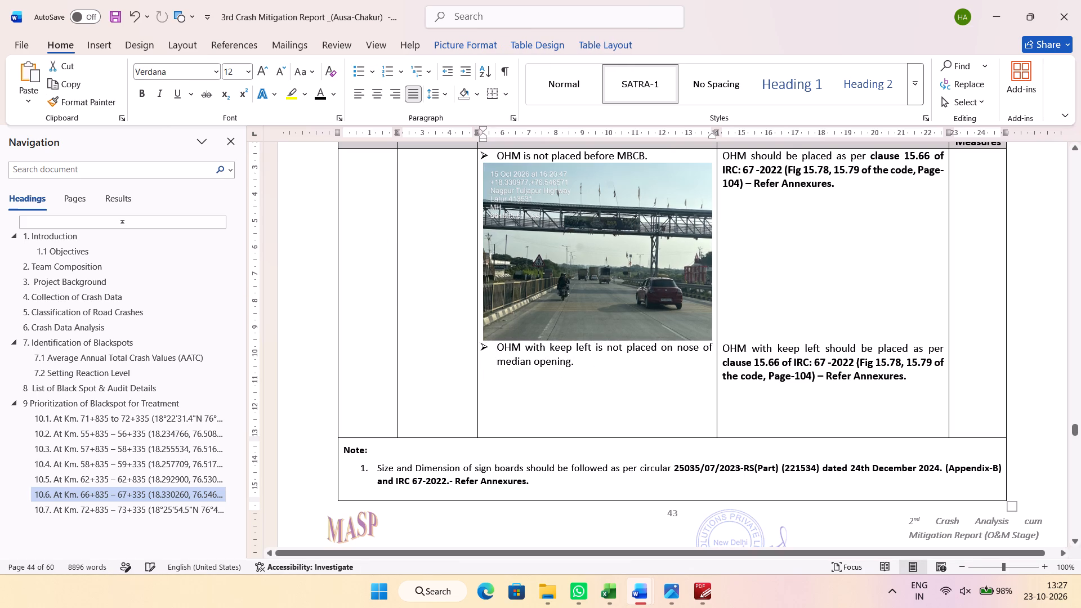
left_click(560, 385)
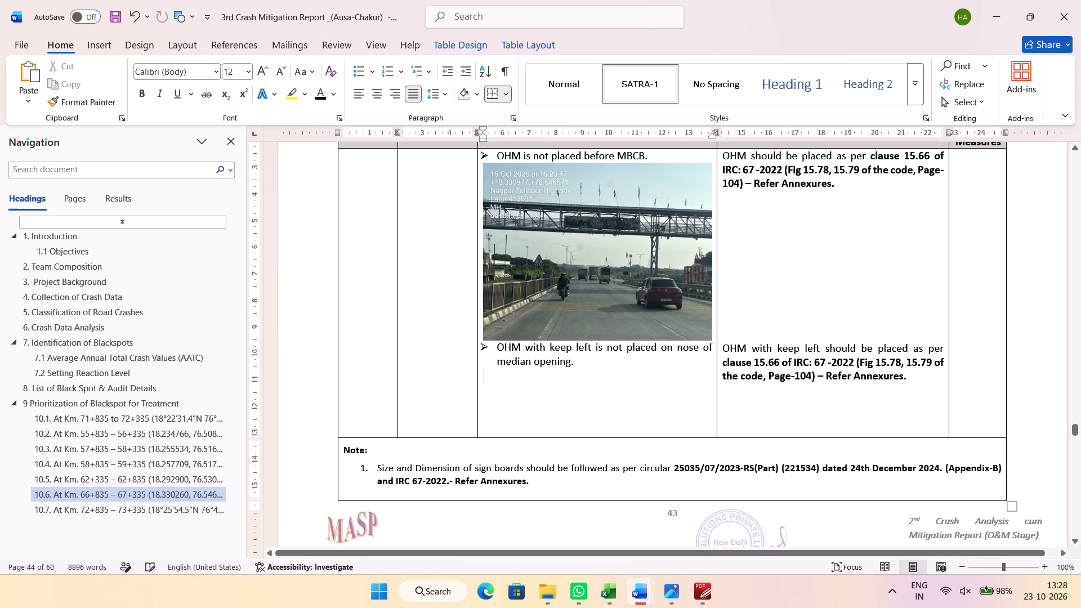
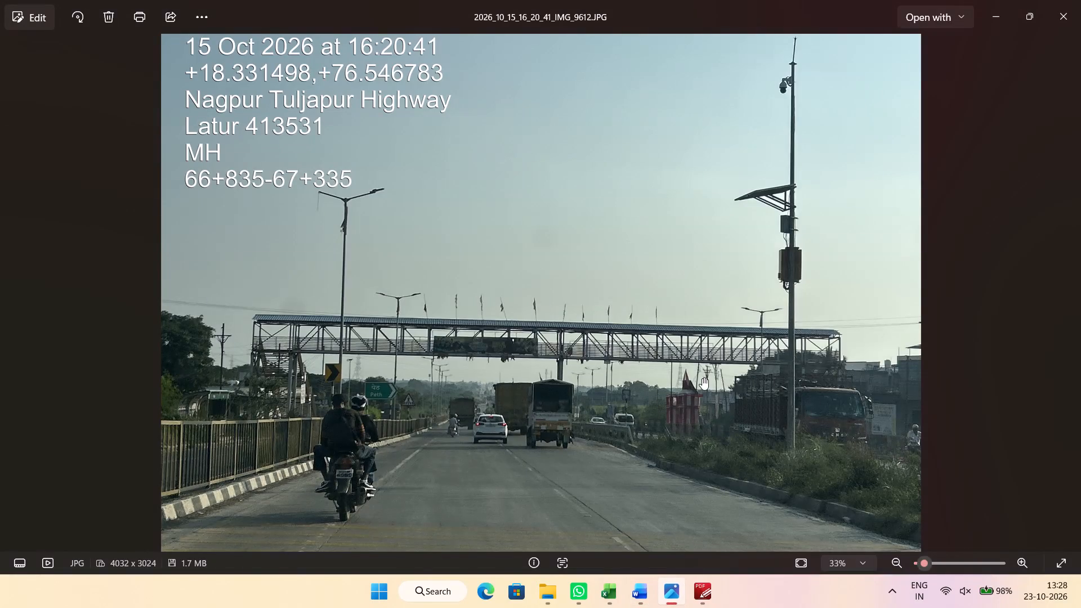
Copy the truck and median nose photo IMG_9615 from Photos into the report below the "OHM with keep left" observation.
left_click(1080, 374)
left_click(1079, 375)
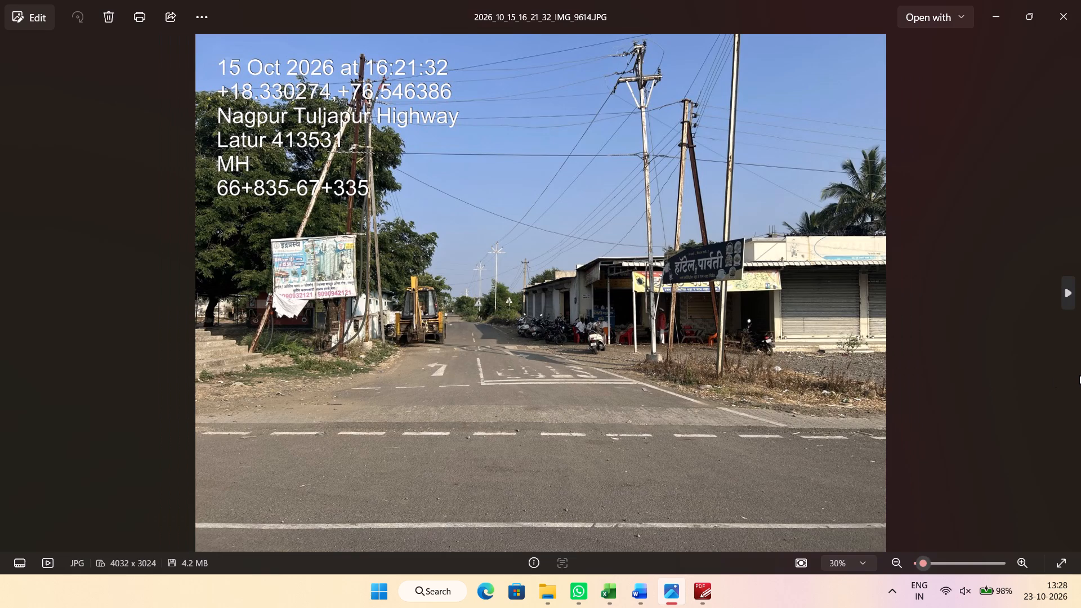
left_click(1079, 375)
key("ctrl+c")
key("alt+Tab")
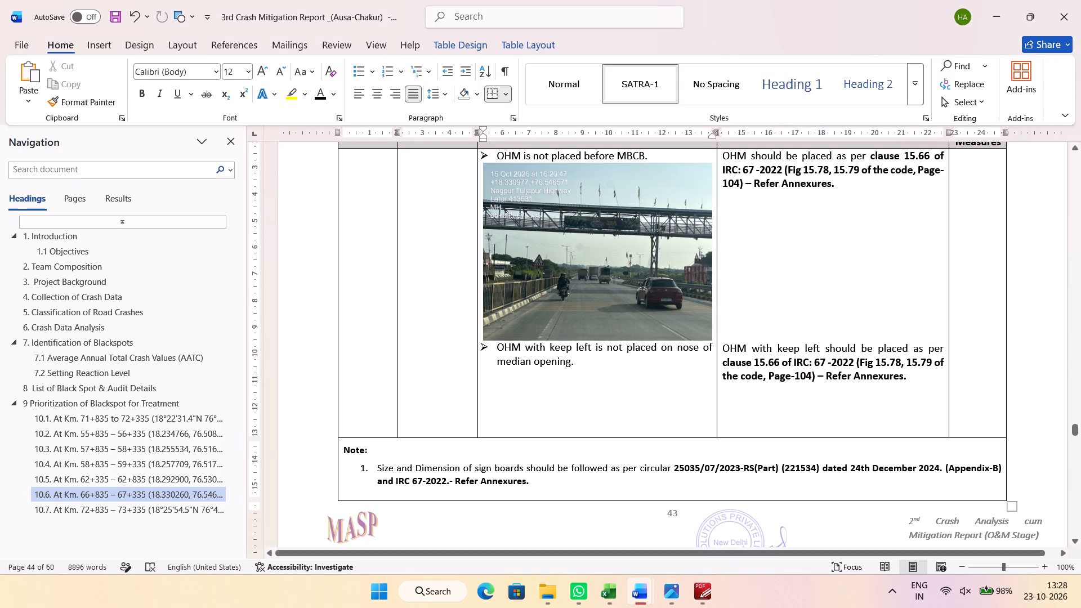
key("ctrl+v")
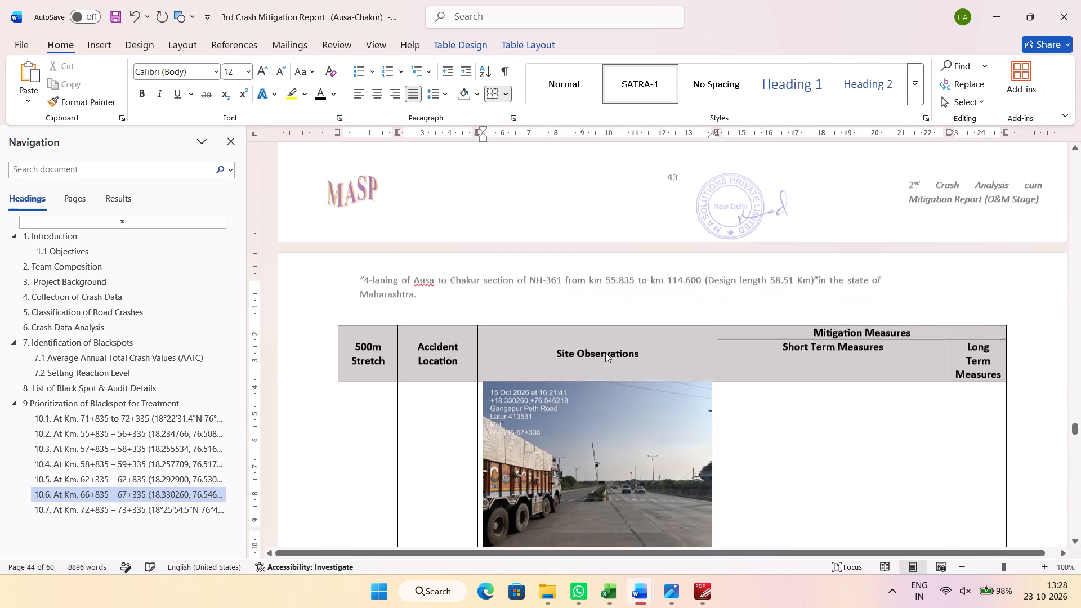
Examine the pasted median nose photo in the report and its original up close in Photos, returning to the report.
scroll(602, 357, "up", 3)
scroll(602, 357, "down", 1)
key("alt+Tab")
scroll(561, 417, "up", 12)
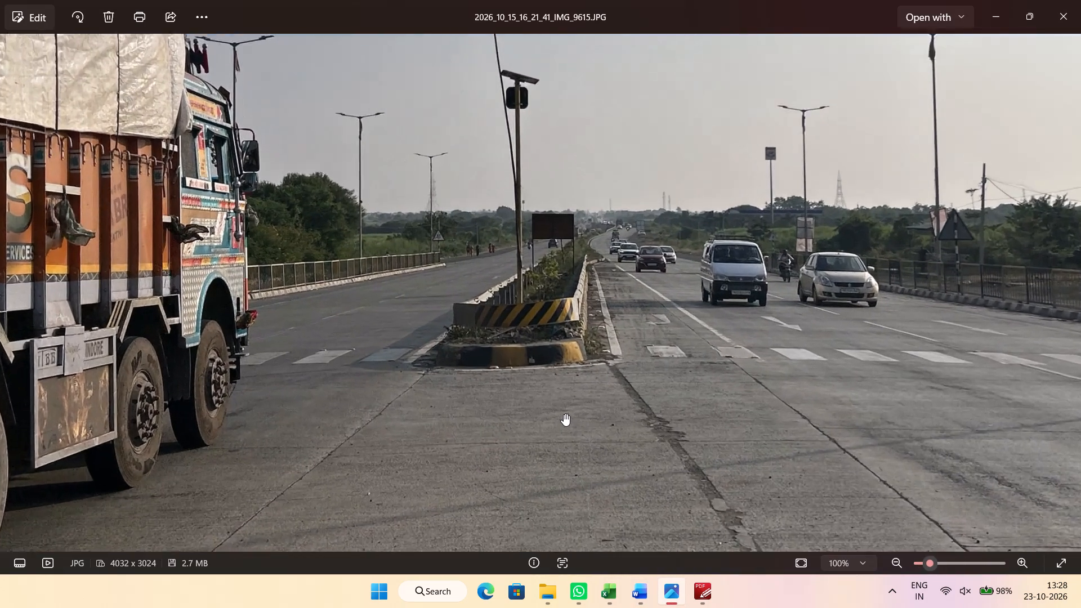
scroll(564, 414, "down", 19)
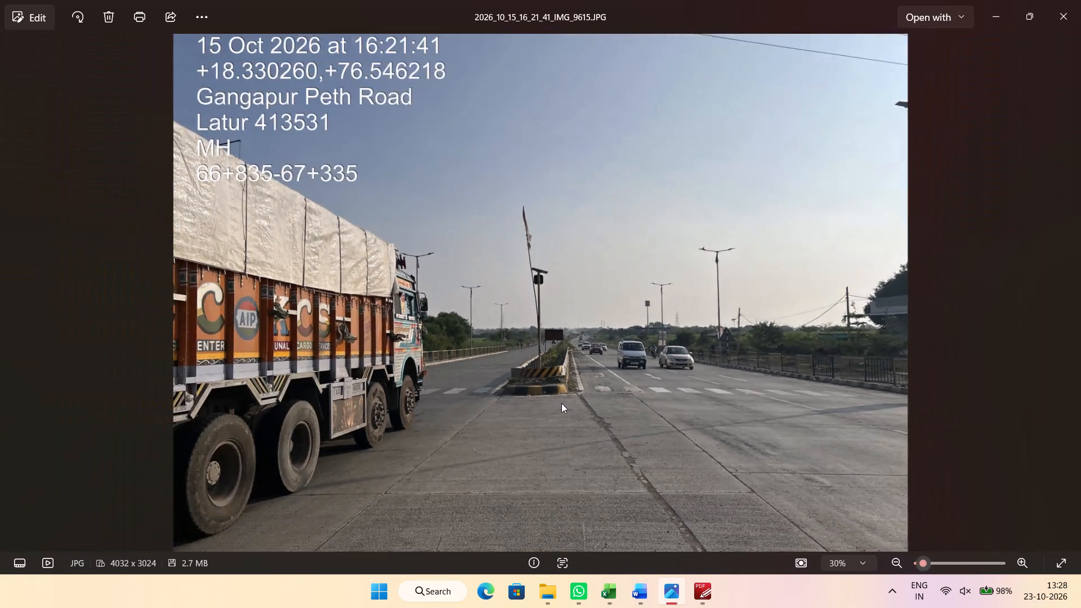
key("alt+Tab")
Crop the strip of empty road off the bottom of the median nose photo so it fits beneath the keep left observation.
scroll(622, 426, "down", 4)
scroll(623, 412, "up", 3)
scroll(619, 445, "down", 2)
left_click(586, 414)
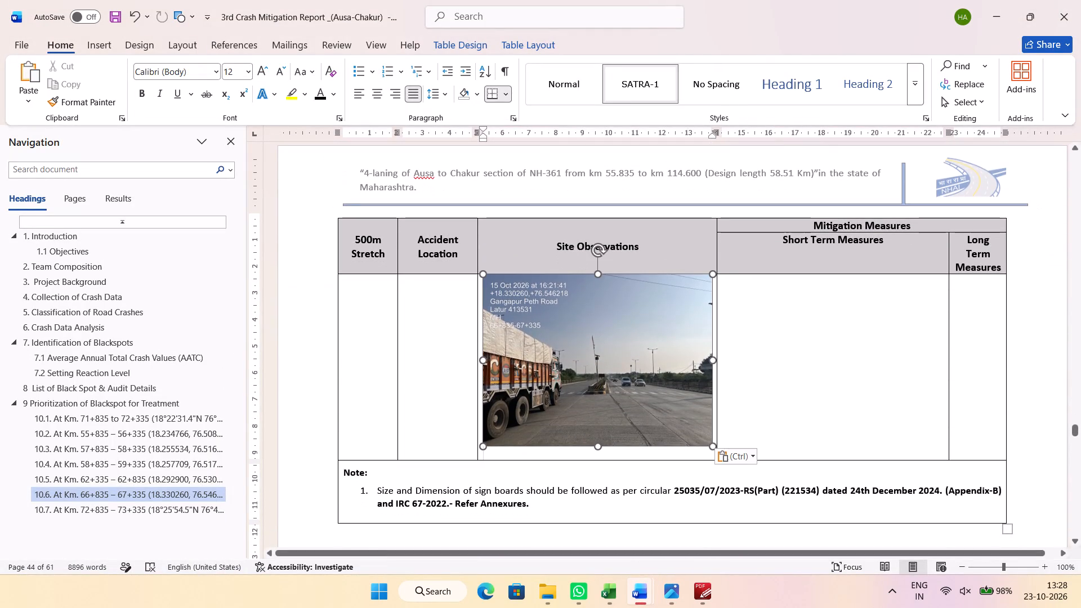
double_click(589, 424)
left_click(939, 69)
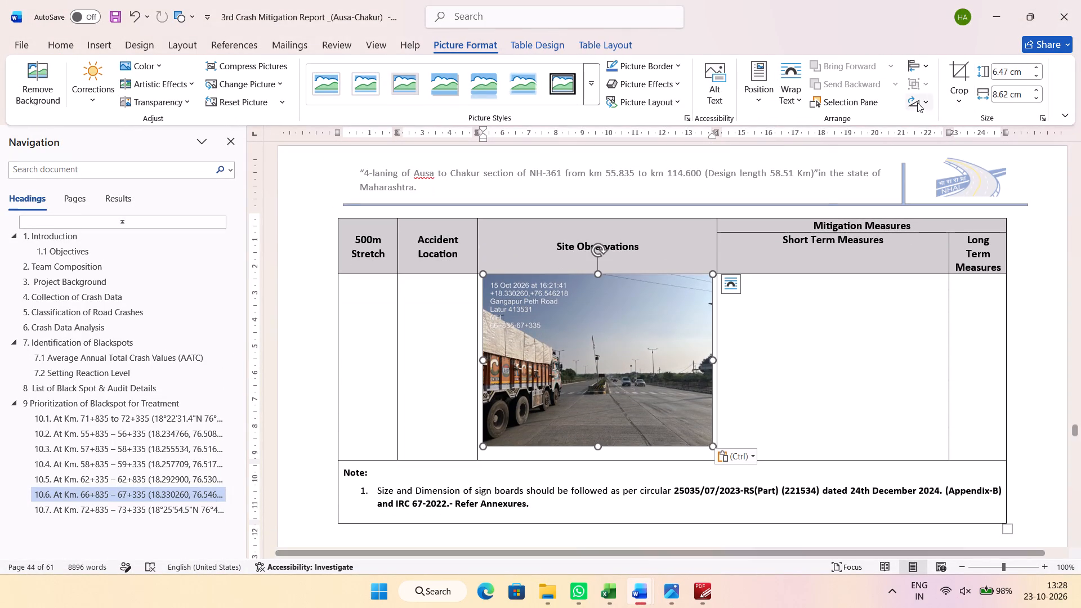
left_click(954, 68)
left_click_drag(603, 443, 606, 411)
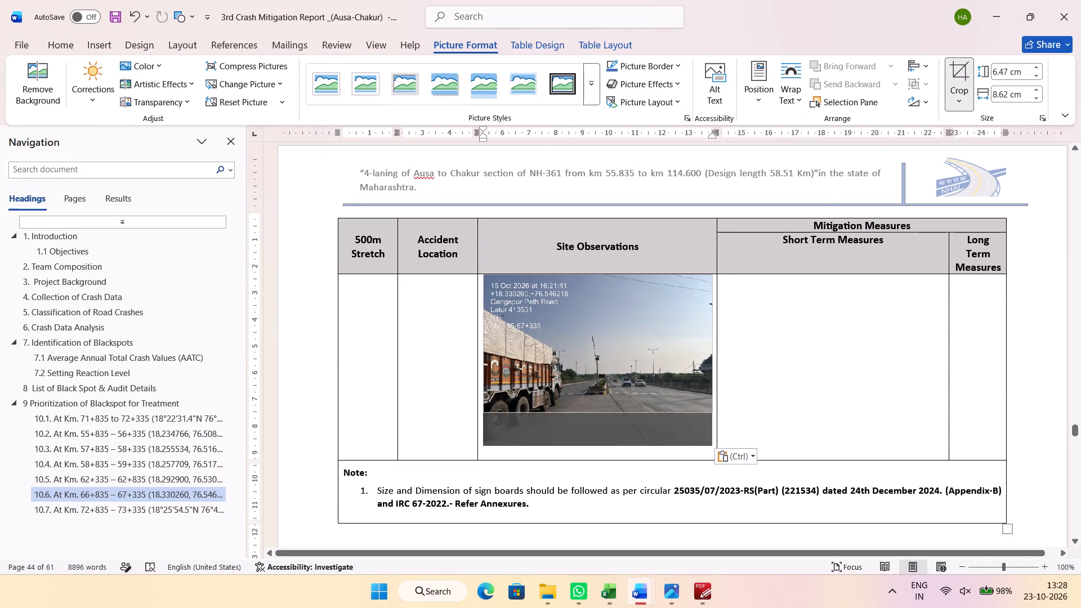
left_click_drag(606, 411, 606, 408)
left_click(631, 371)
left_click(624, 432)
left_click(645, 358)
left_click(795, 315)
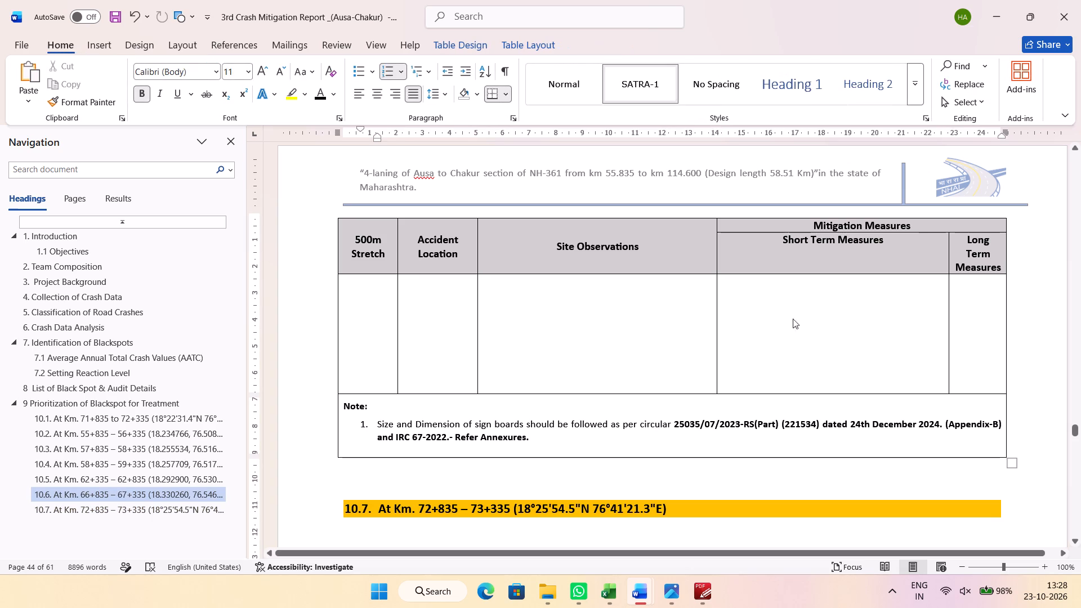
Delete the blank line left after the cropped photo in the Site Observations column.
left_click(666, 365)
key("BackSpace")
Review the site observations, photos and mitigation measures of section 10.6 from its first row through the closing note.
scroll(632, 360, "up", 4)
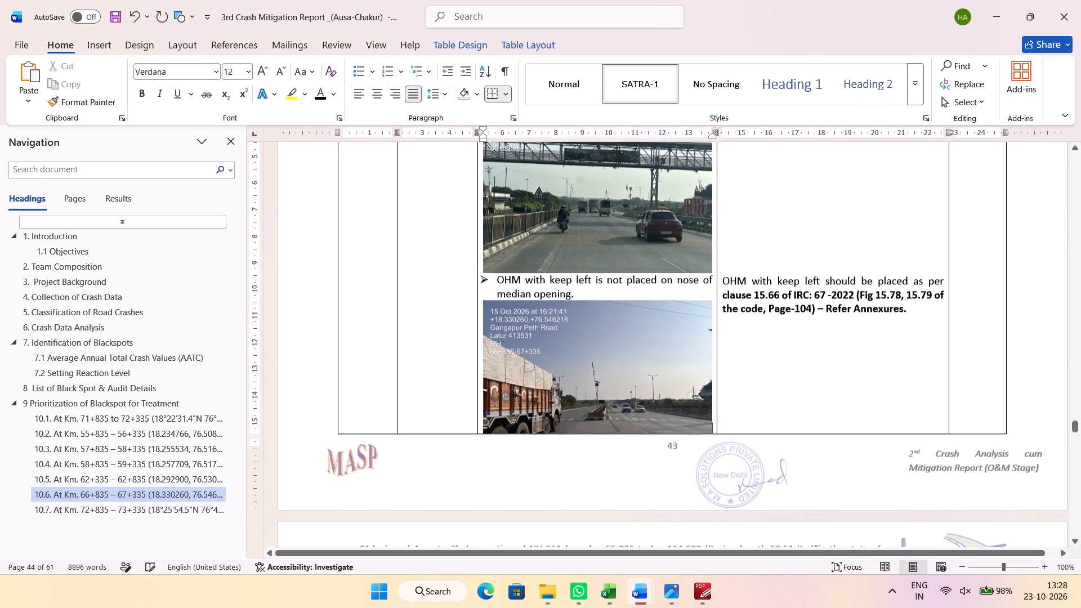
scroll(632, 361, "up", 14)
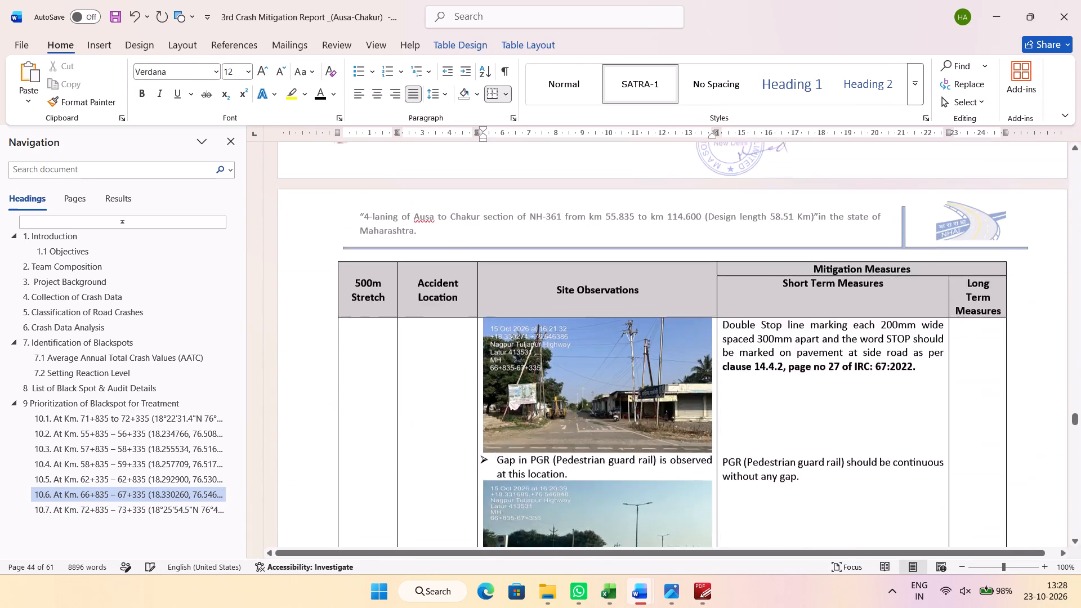
scroll(656, 368, "up", 12)
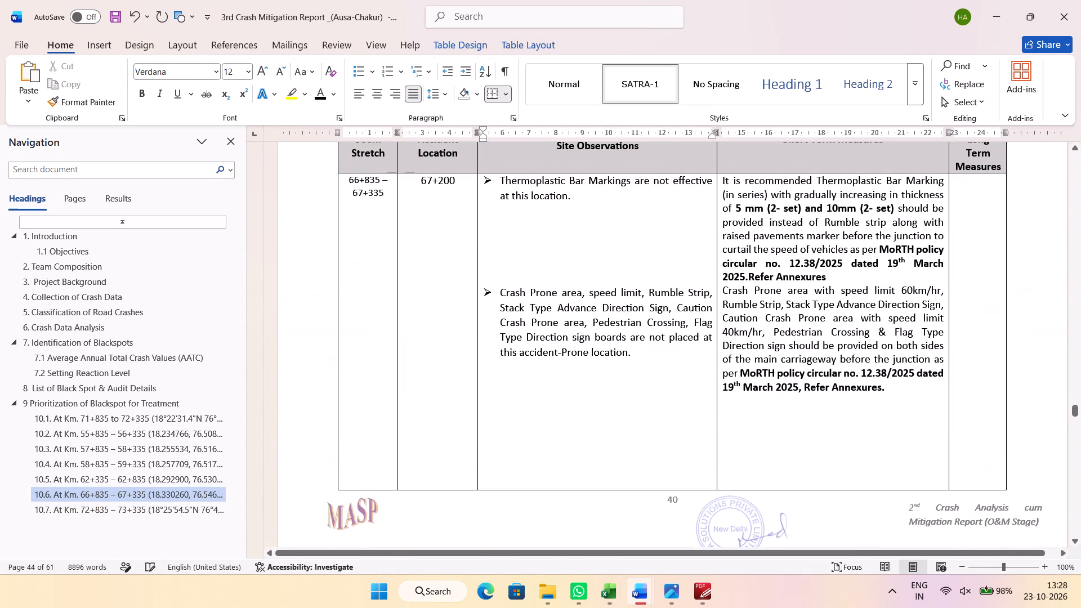
scroll(656, 368, "down", 8)
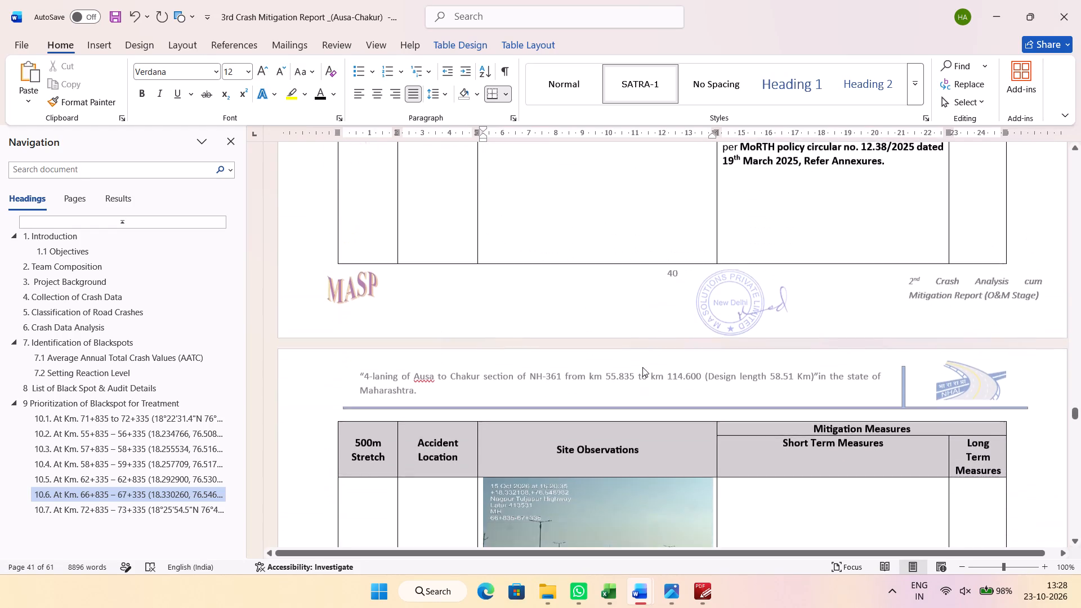
scroll(642, 367, "down", 9)
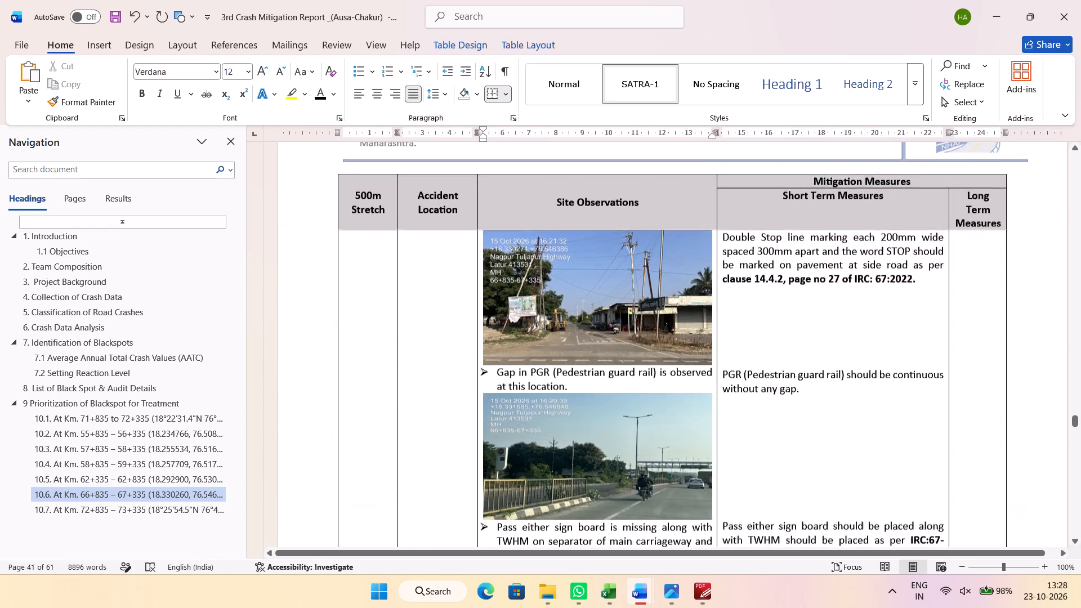
scroll(641, 364, "down", 10)
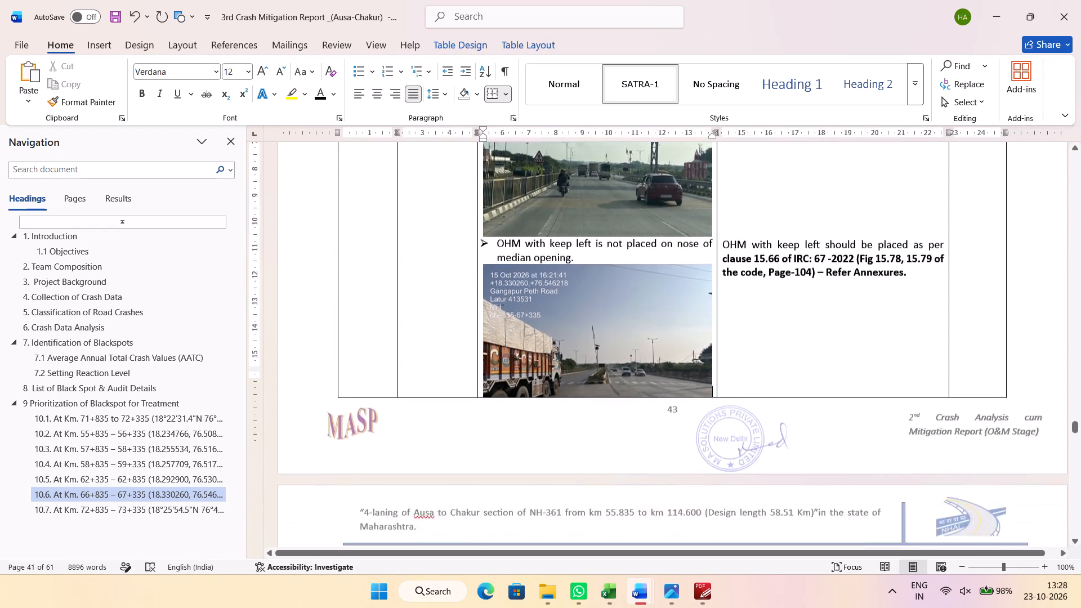
scroll(641, 364, "down", 4)
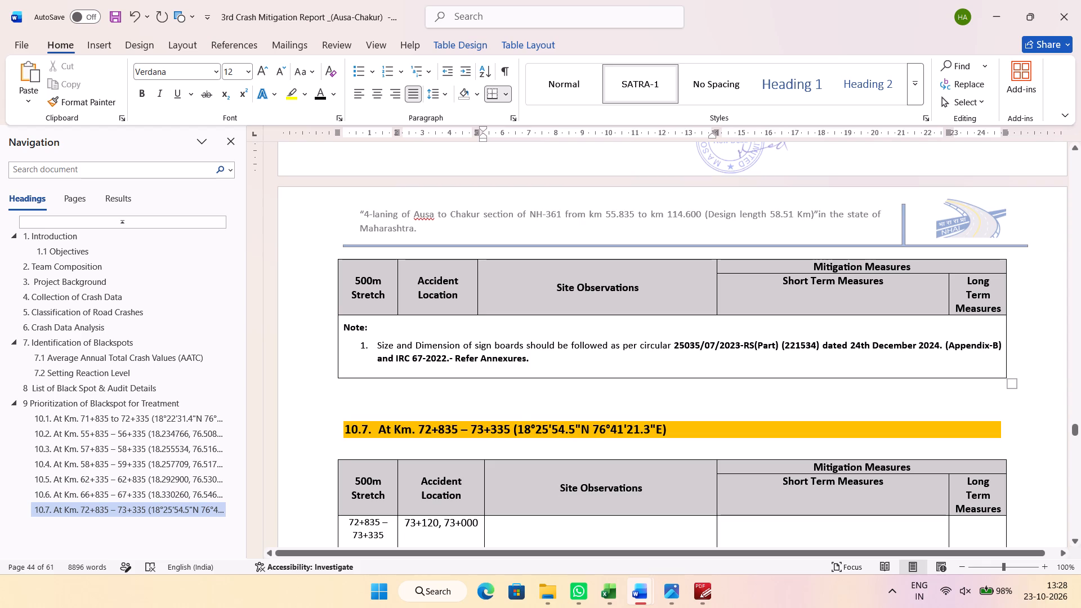
In Photos, inspect and copy photo IMG_9617 of the footbridge stairs and pedestrian guard rail end, and return to the Word report.
left_click(658, 586)
left_click(1080, 241)
left_click(1080, 242)
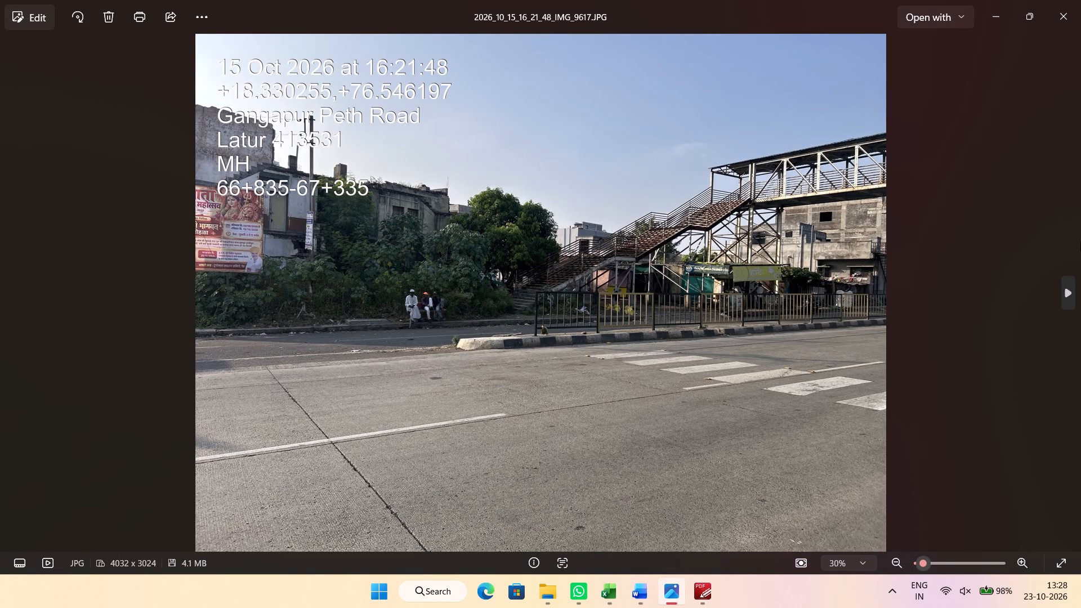
scroll(526, 245, "up", 8)
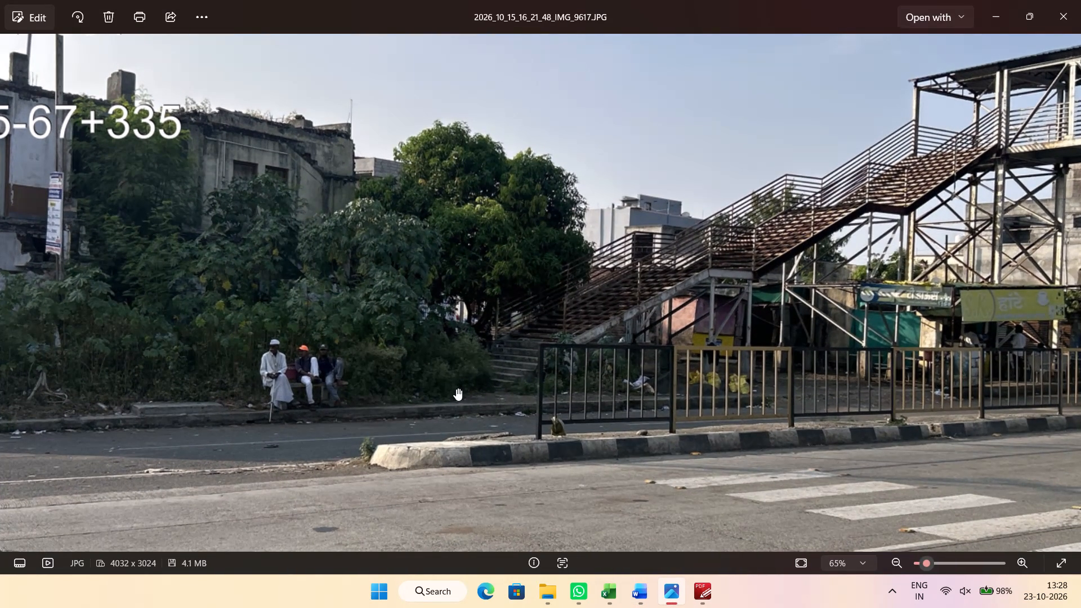
scroll(456, 388, "down", 8)
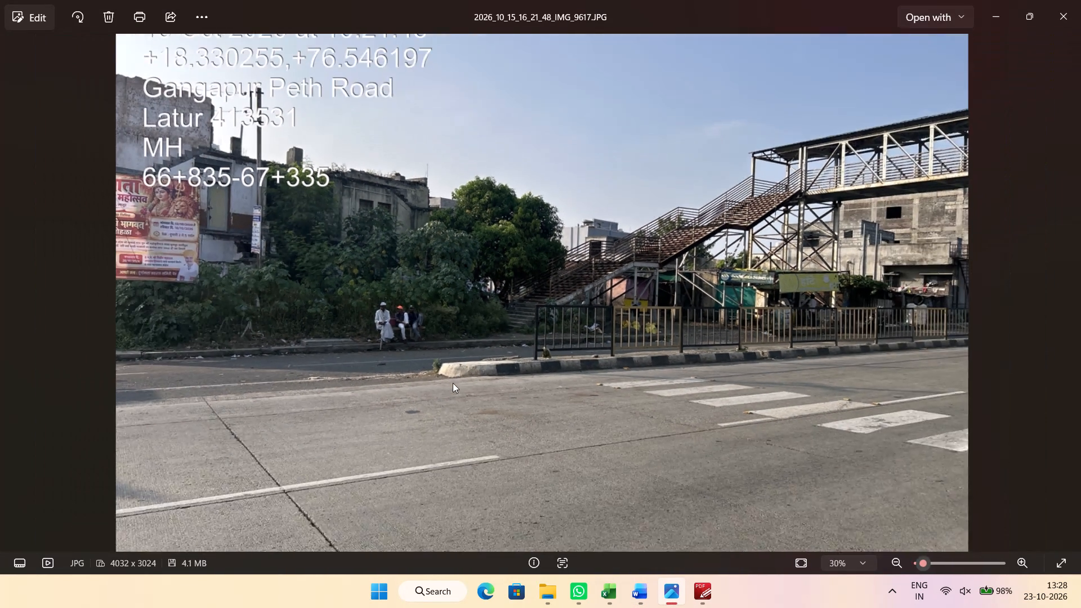
scroll(467, 341, "up", 9)
scroll(482, 319, "down", 11)
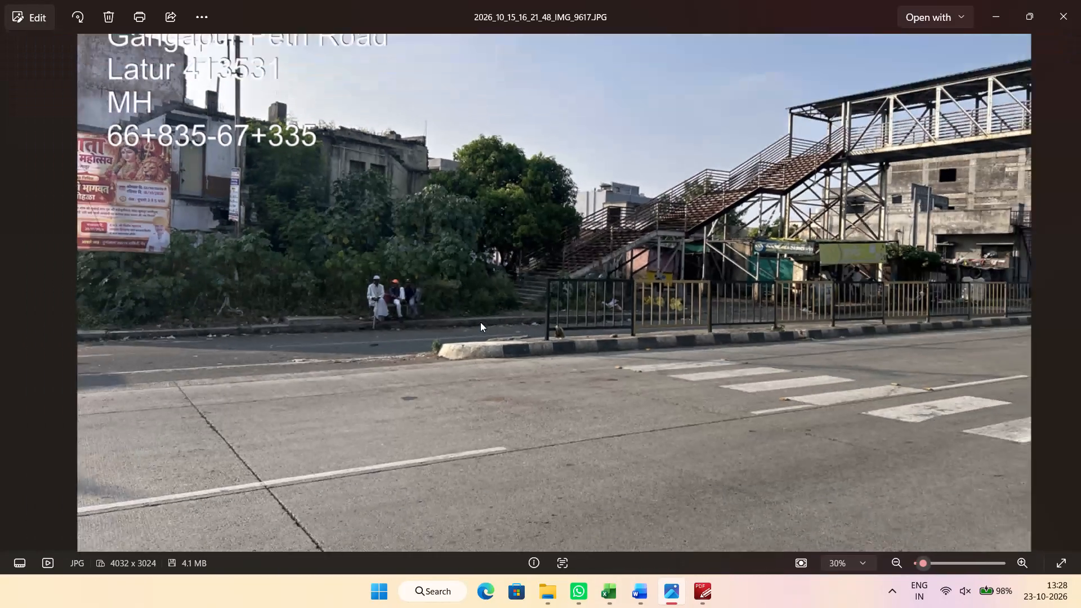
key("ctrl+c")
key("alt+Tab")
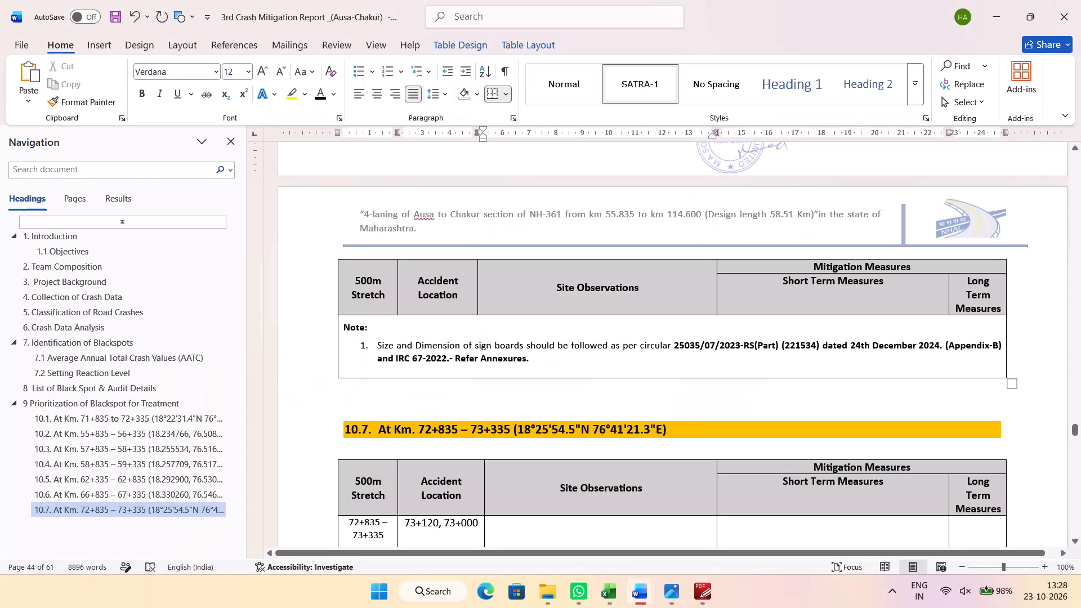
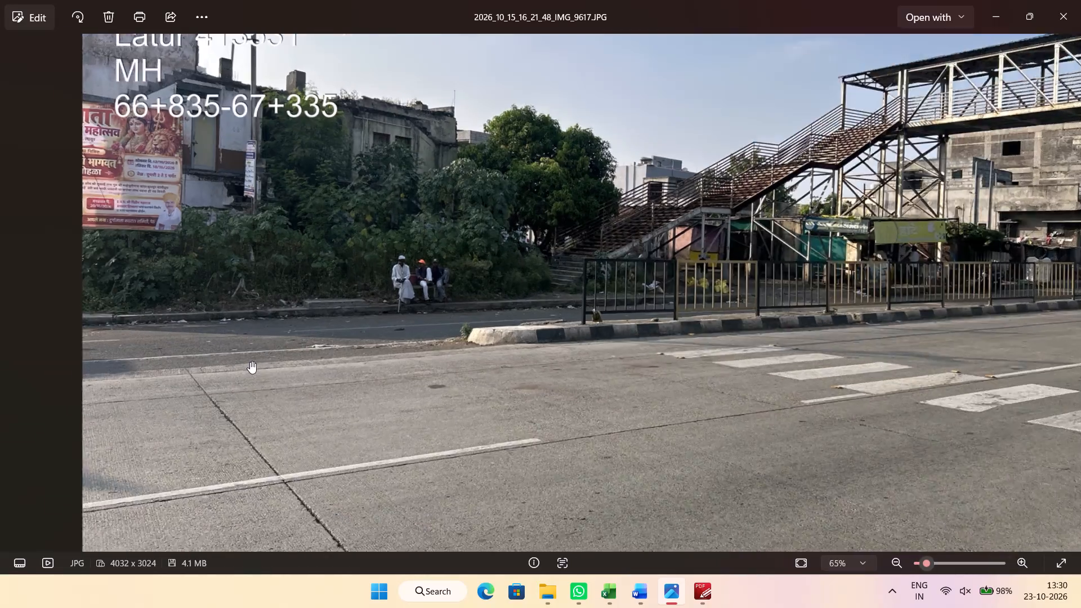
Reword the end of the TWHM sign board observation to "on separator of main carriageway and service road.", with correct spelling.
scroll(250, 361, "down", 10)
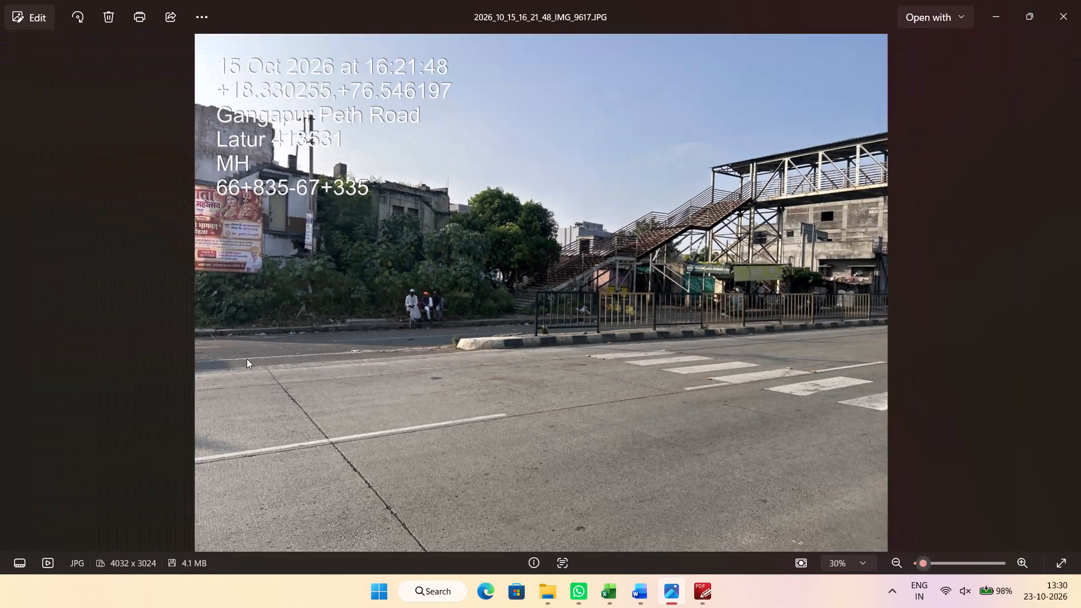
scroll(247, 359, "down", 3)
scroll(433, 343, "up", 5)
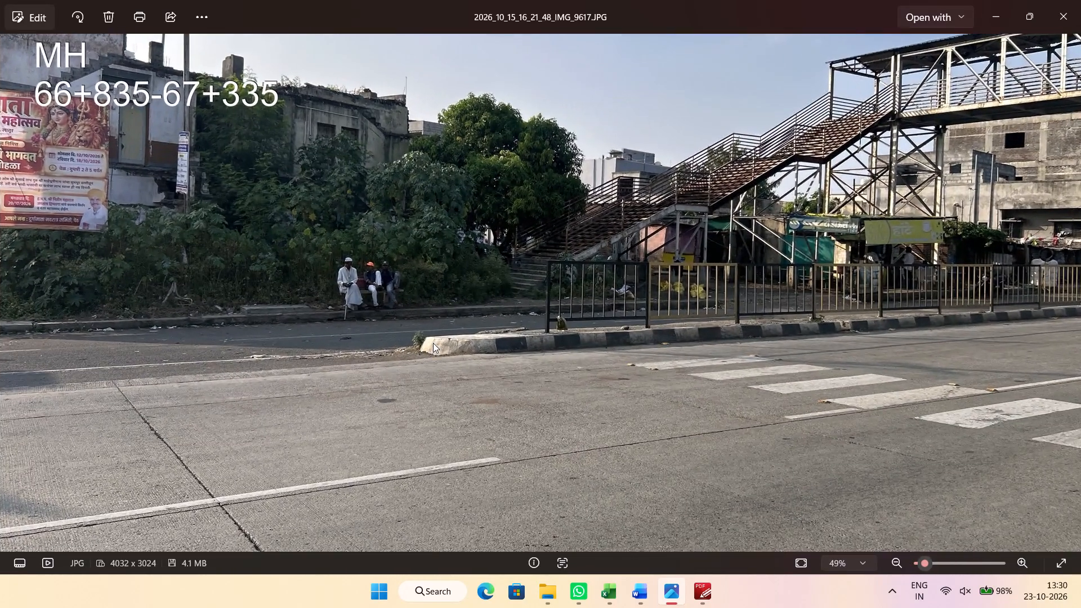
key("alt+Tab")
left_click_drag(567, 289, 551, 293)
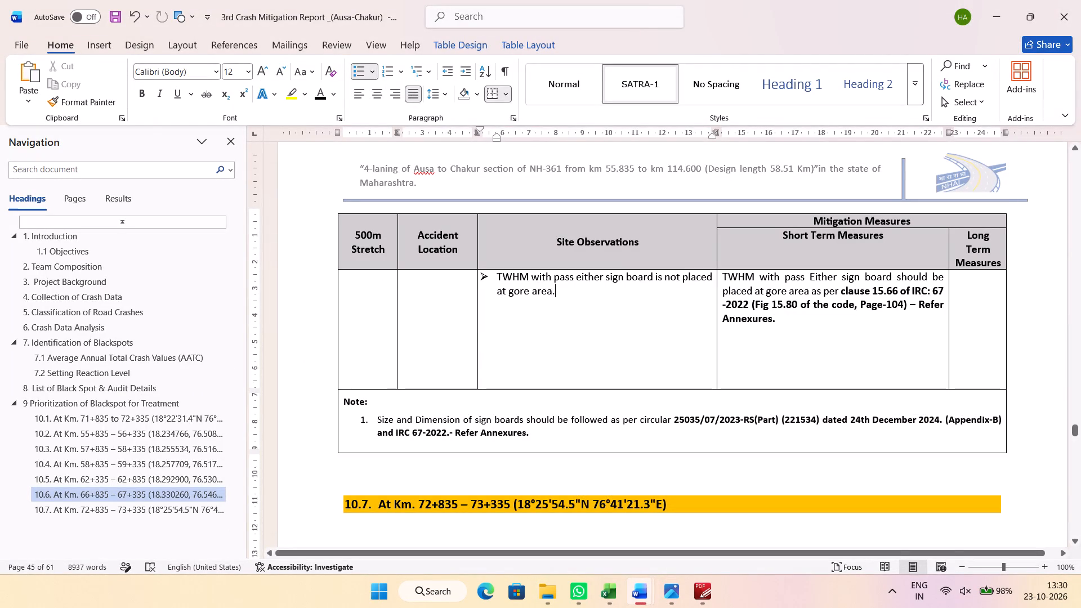
left_click_drag(551, 293, 498, 300)
type("on separator os")
key("space")
key("BackSpace")
key("BackSpace")
type("f main carrai")
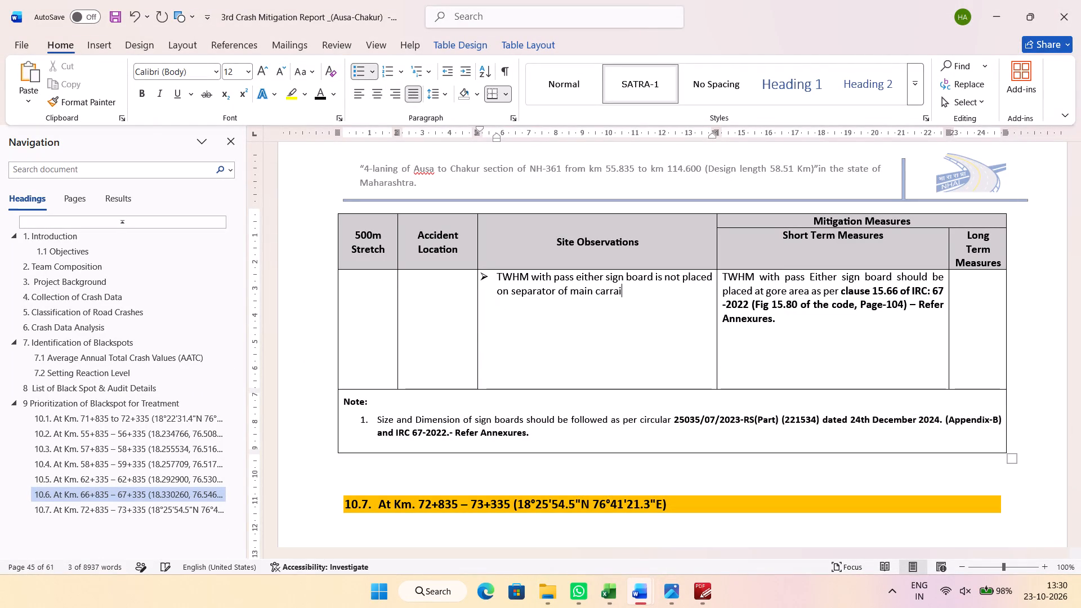
type("agewau an")
key("BackSpace")
key("BackSpace")
key("BackSpace")
key("BackSpace")
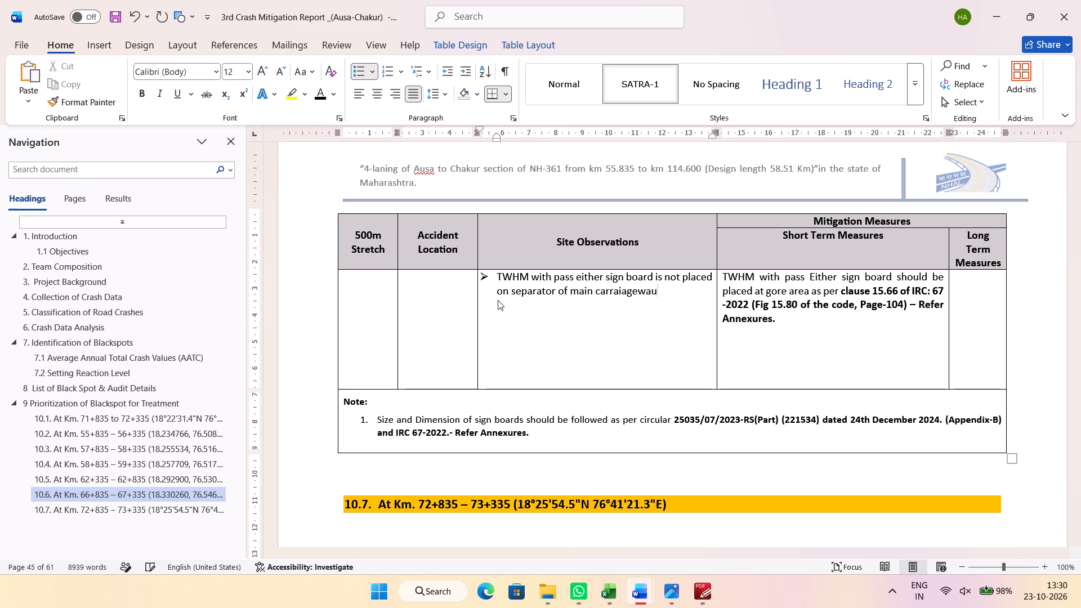
type("y and service road")
key("period")
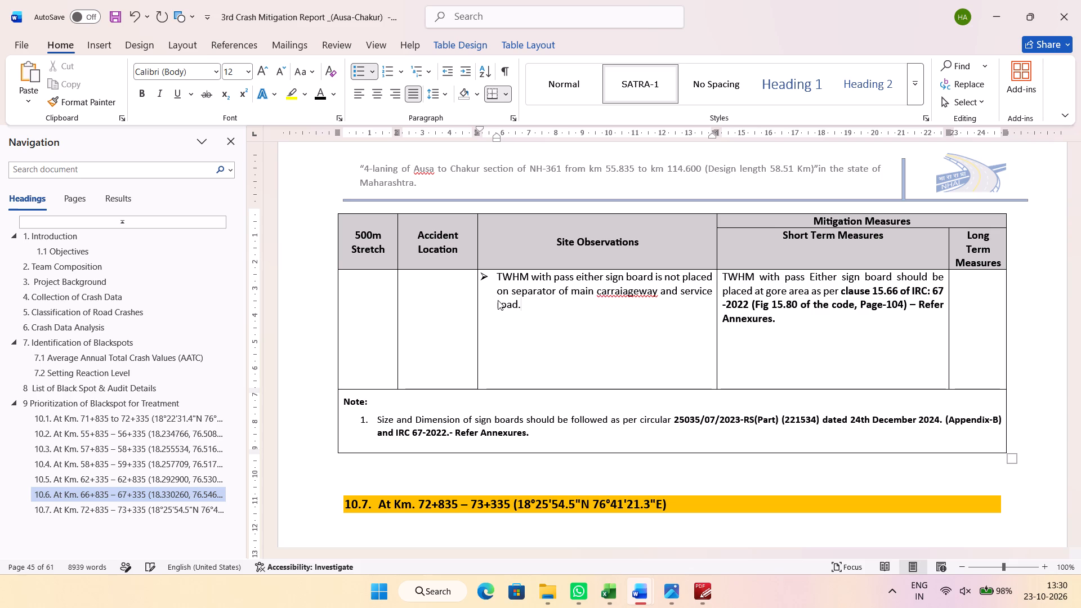
right_click(611, 293)
left_click(626, 13)
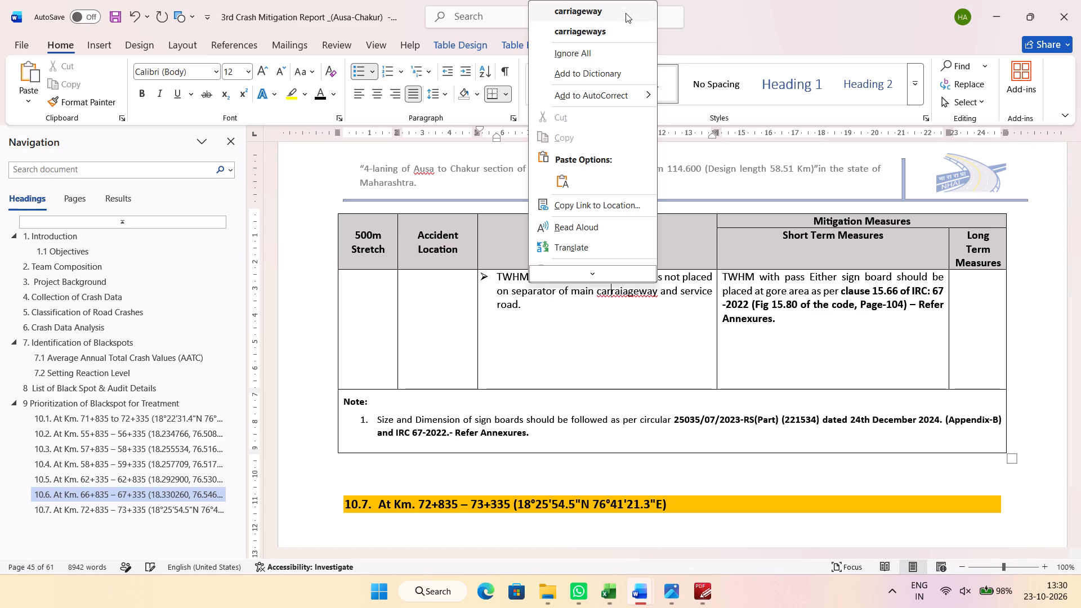
Insert a copy of footbridge photo IMG_9617 directly beneath the TWHM sign board observation, leaving no extra blank line.
left_click(570, 305)
key("Return")
key("Return")
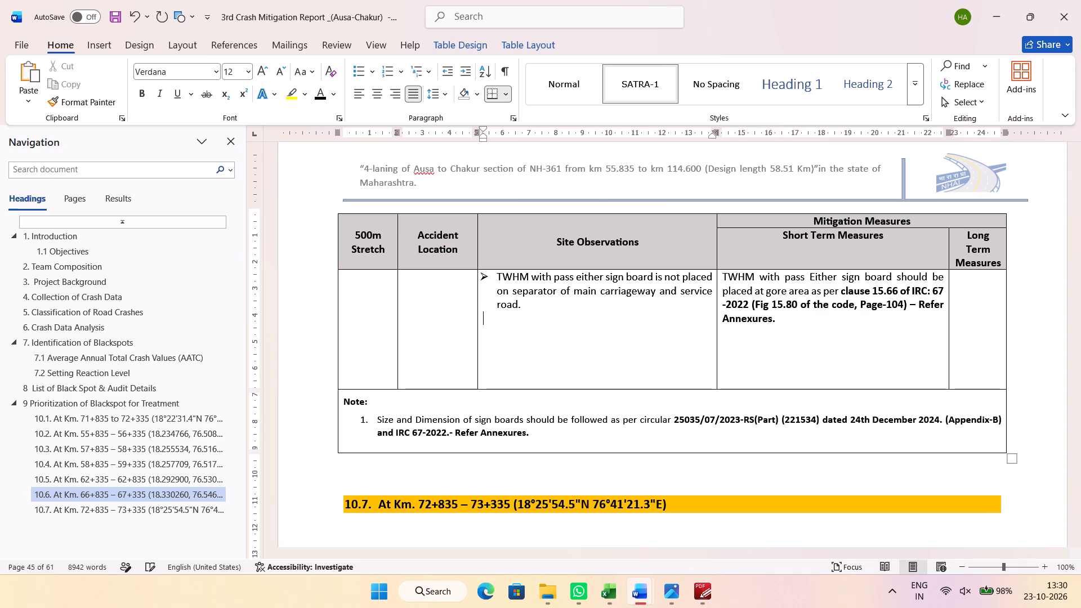
key("alt+Tab")
key("ctrl+c")
key("alt+Tab")
key("ctrl+v")
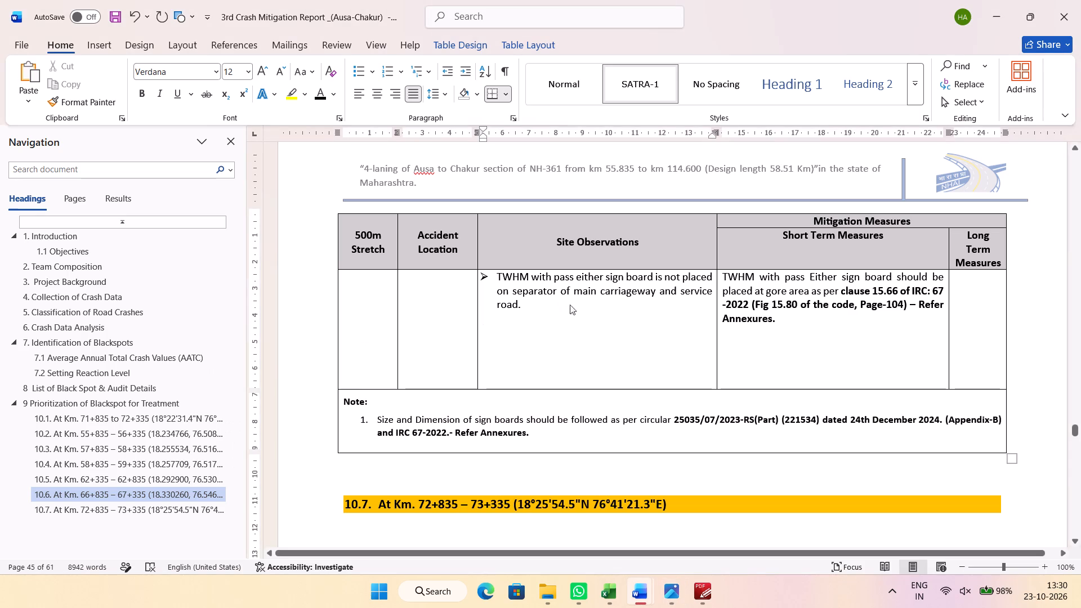
key("BackSpace")
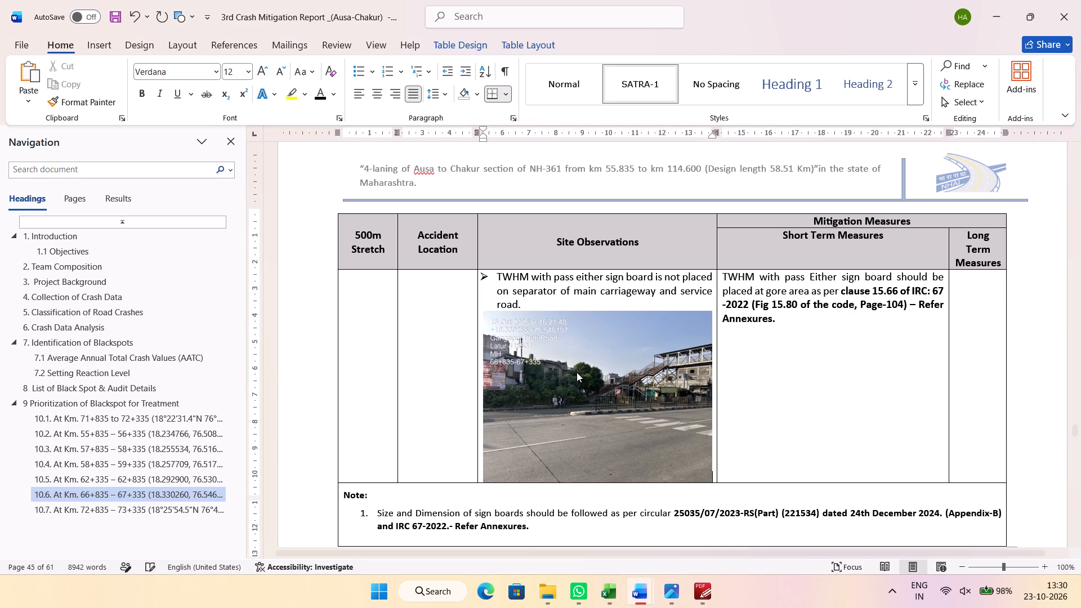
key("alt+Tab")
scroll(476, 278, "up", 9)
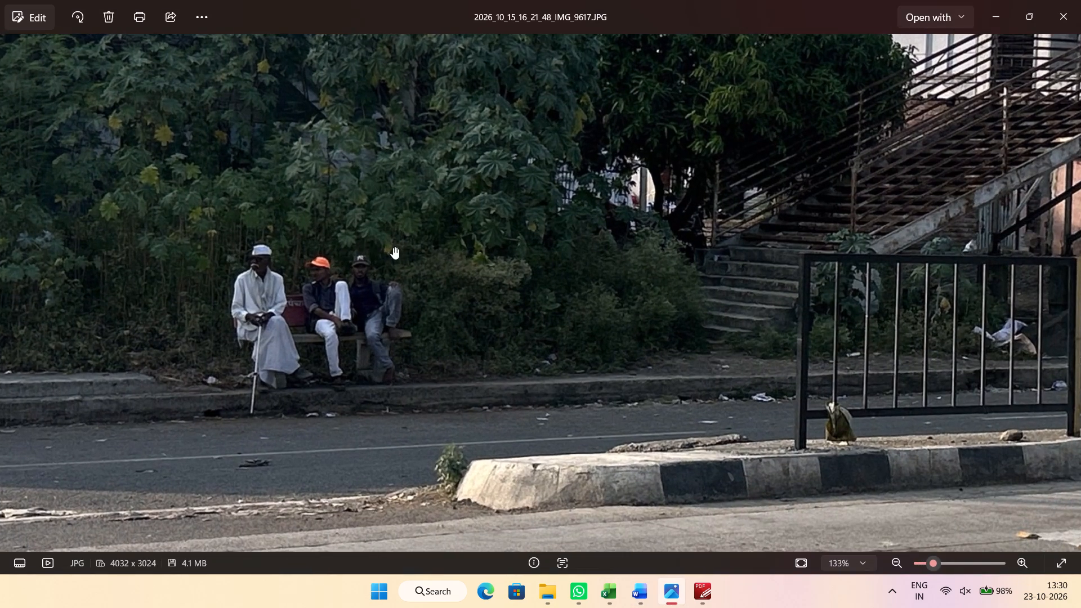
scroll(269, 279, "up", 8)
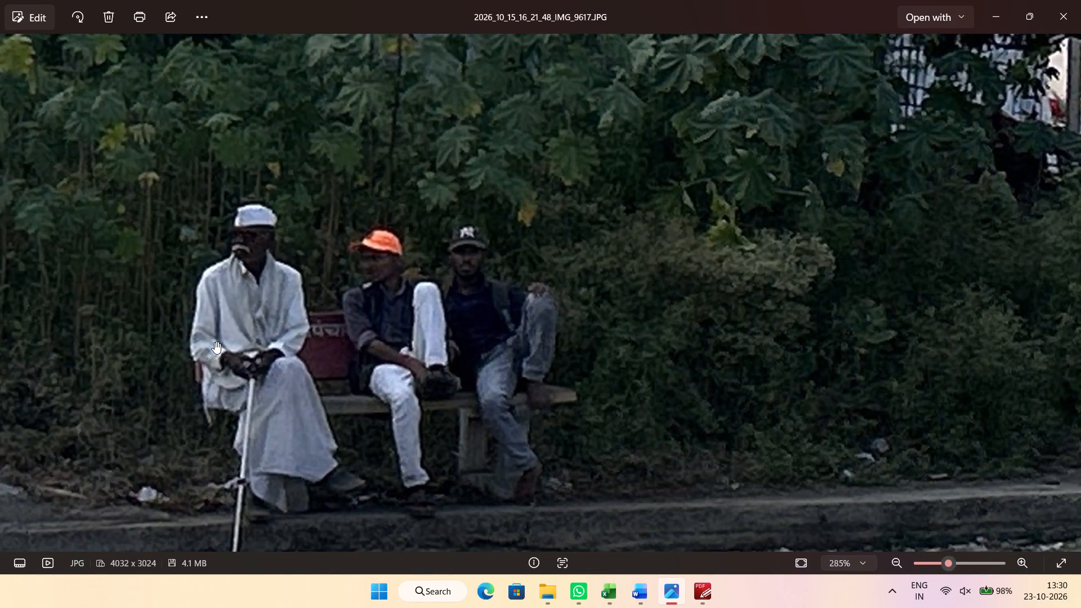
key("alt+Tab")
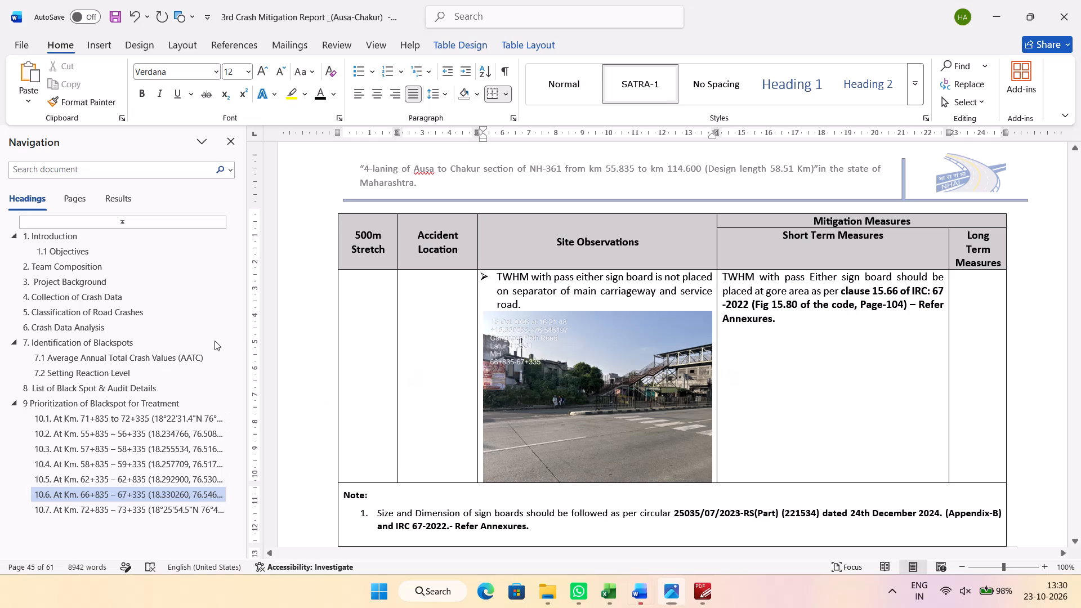
Save the crash mitigation report.
double_click(115, 19)
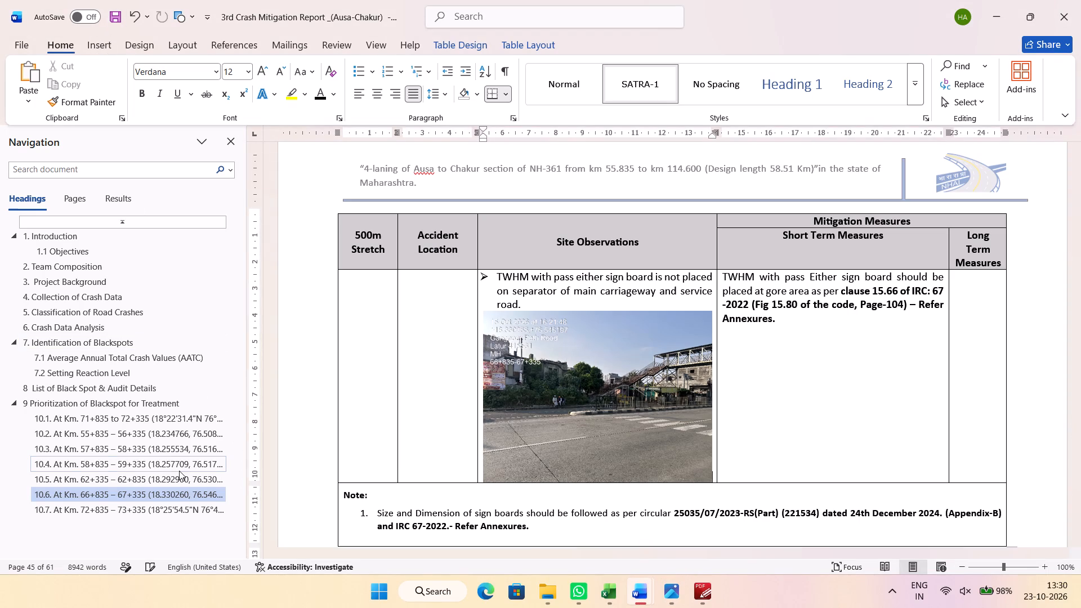
Delete section 10.1, At Km. 71+835 to 72+335, including its heading and all its contents.
left_click(163, 411)
left_click(169, 432)
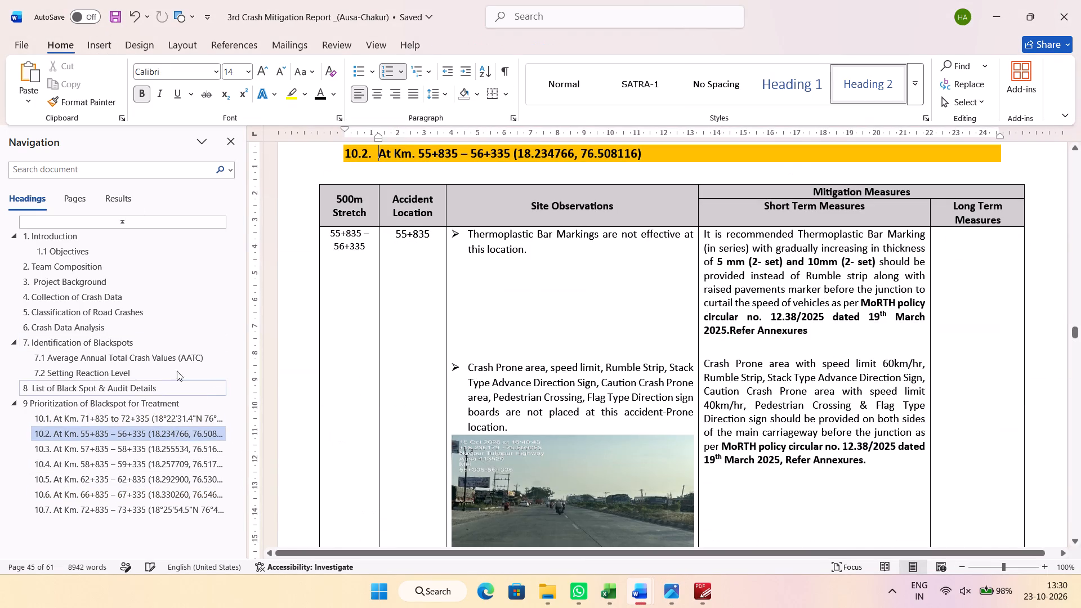
left_click(139, 420)
right_click(139, 419)
left_click(190, 306)
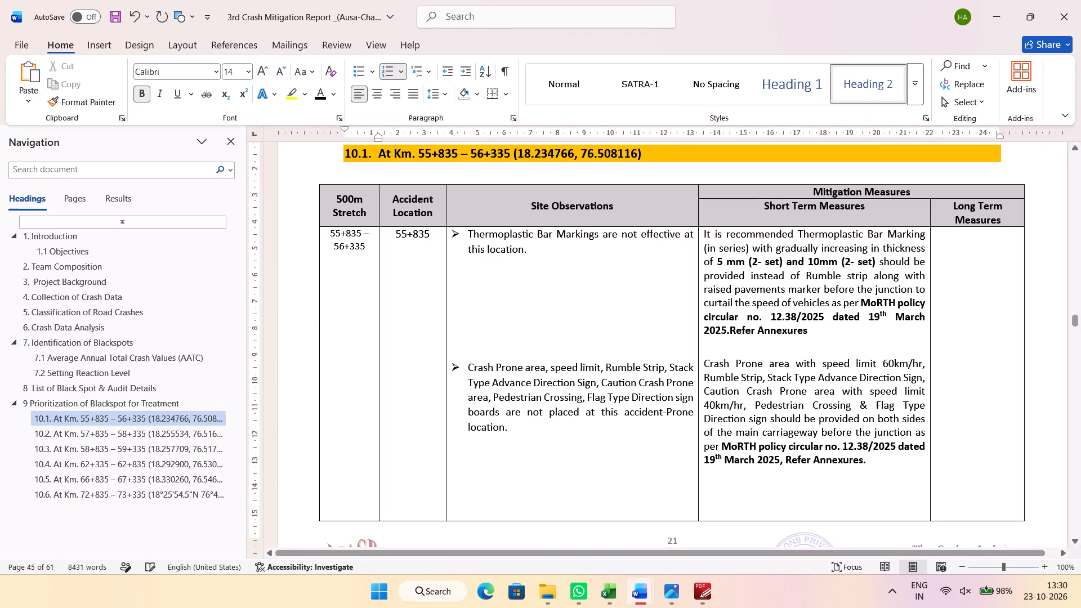
Check where the renumbered sections begin and insert a Next Page section break before heading 10.4, At Km. 62+335 – 62+835.
left_click_drag(194, 430, 166, 419)
left_click(171, 436)
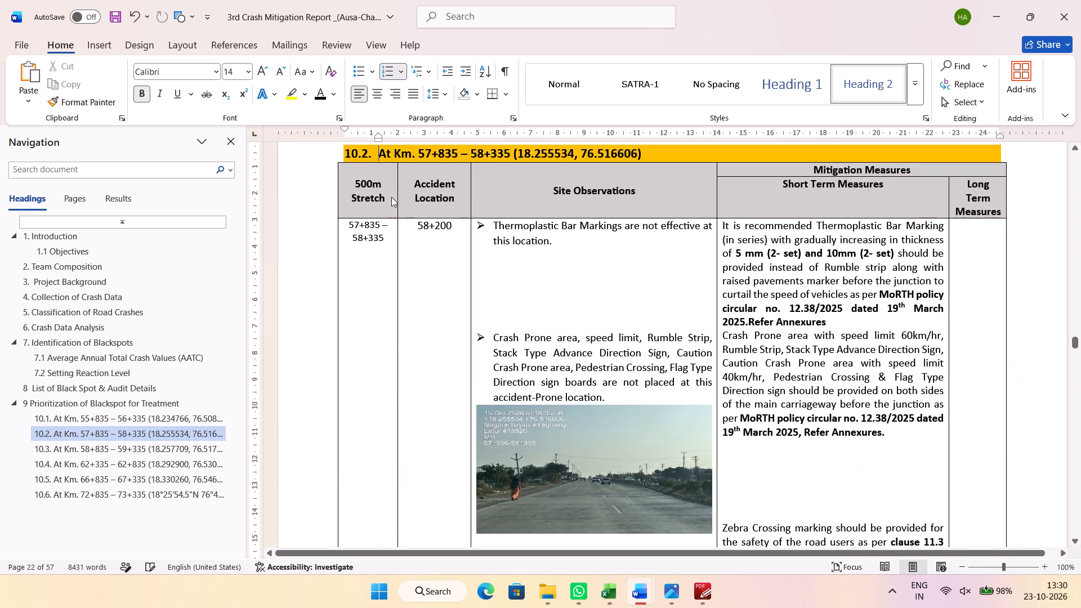
scroll(374, 233, "up", 1)
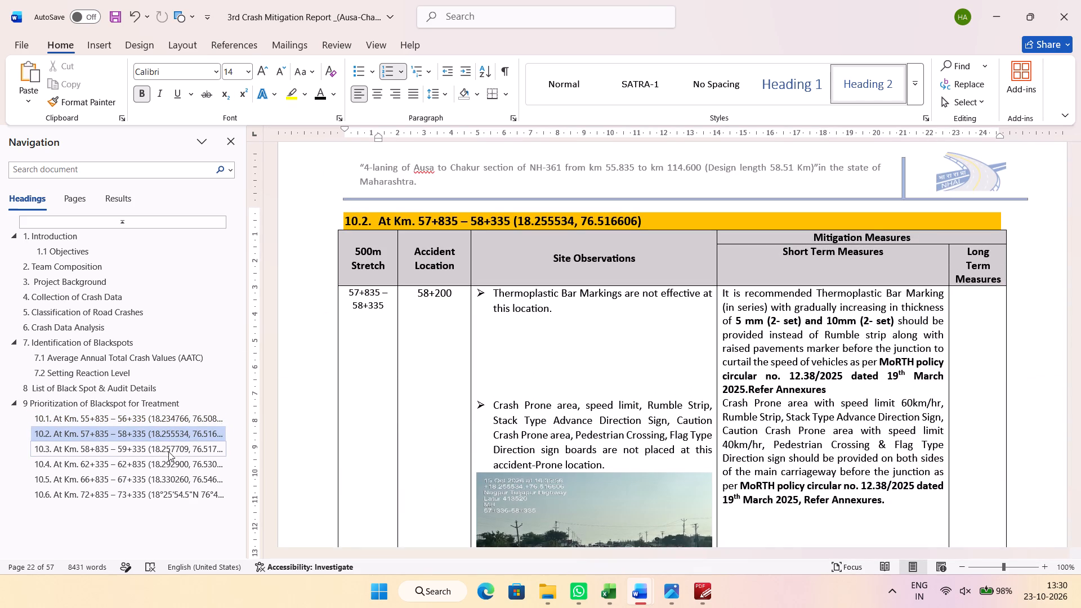
left_click(167, 447)
scroll(362, 258, "up", 2)
left_click(180, 464)
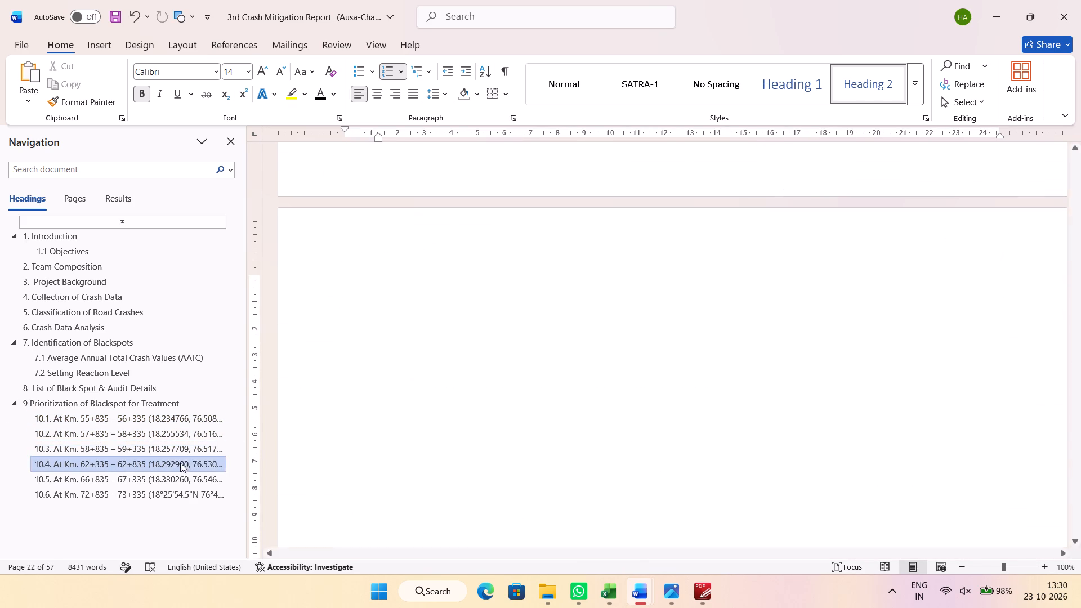
scroll(337, 341, "up", 2)
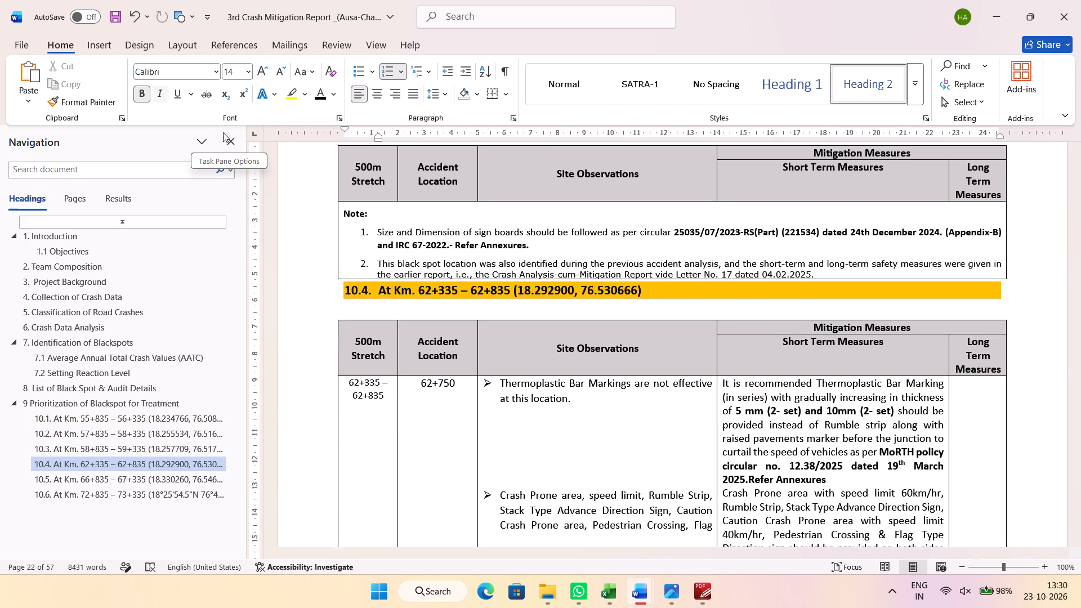
left_click(354, 288)
left_click(174, 43)
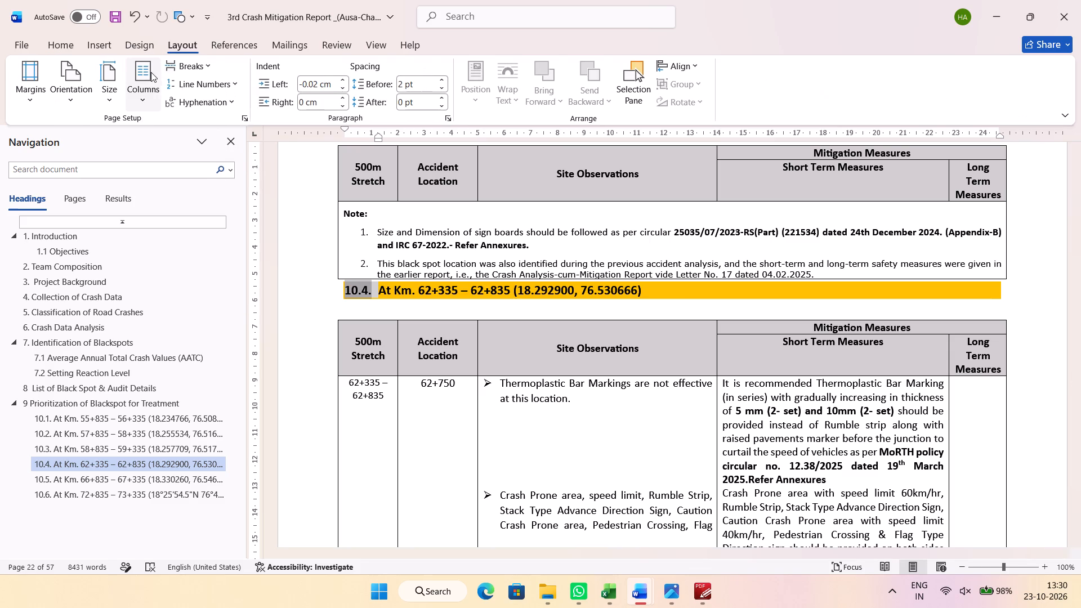
left_click(171, 65)
left_click(236, 275)
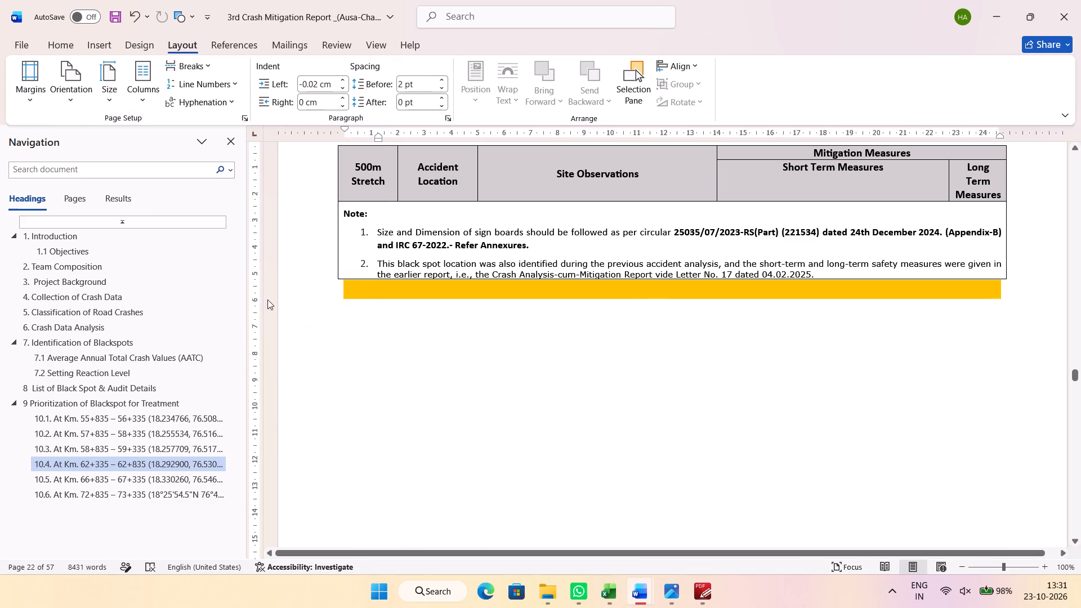
Apply the Normal style to the empty yellow heading line left below the note of section 10.3.
scroll(370, 357, "down", 3)
scroll(370, 357, "up", 5)
left_click(373, 223)
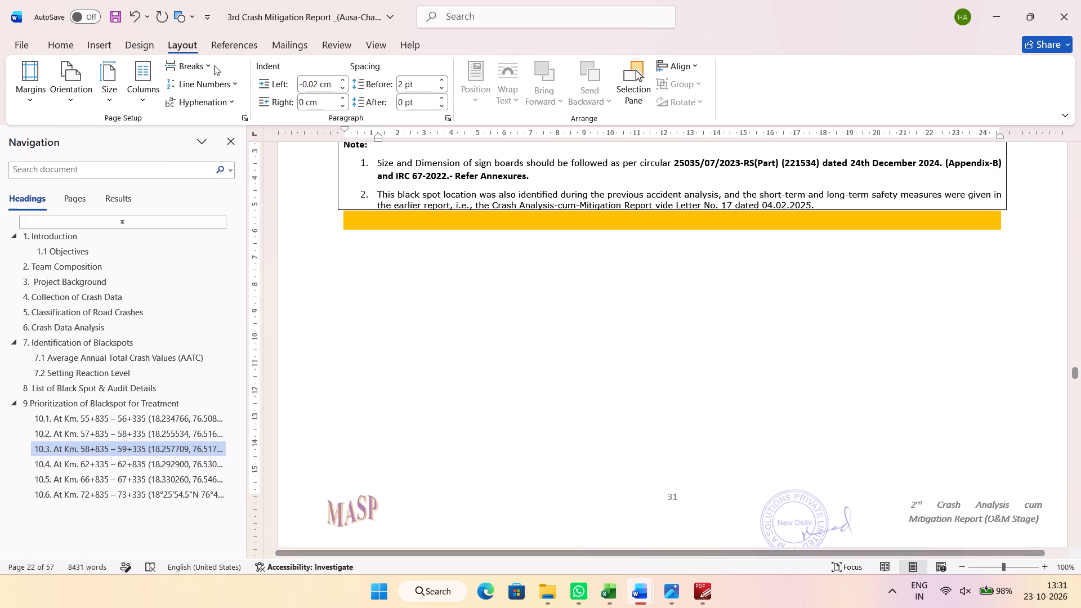
left_click(66, 44)
left_click(543, 84)
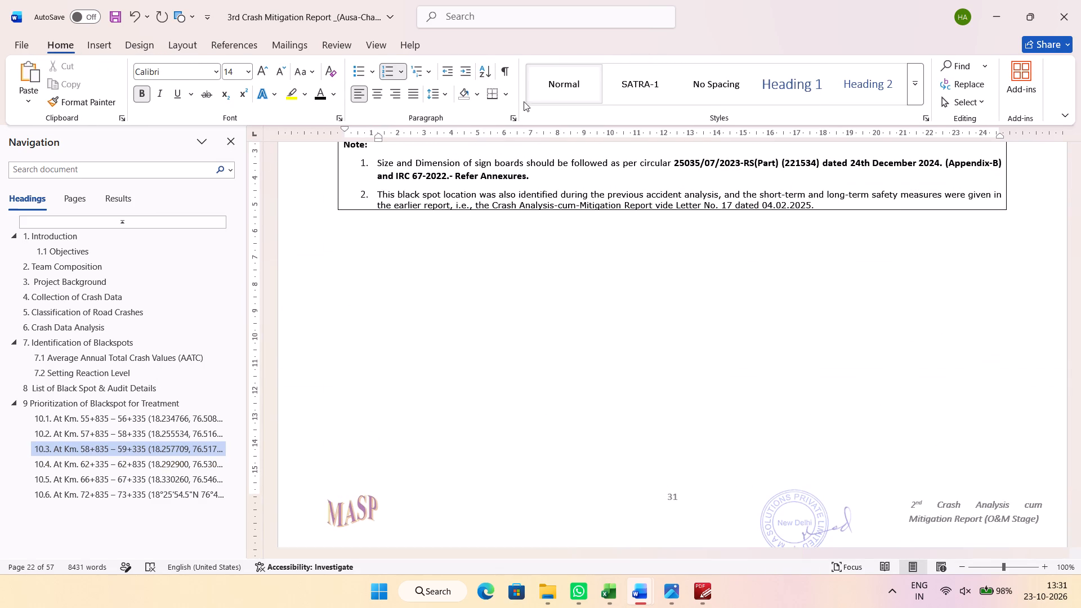
left_click(323, 340)
Check the remaining section starts and insert a Next Page section break before heading 10.6, At Km. 72+835 – 73+335.
left_click(159, 468)
left_click(159, 482)
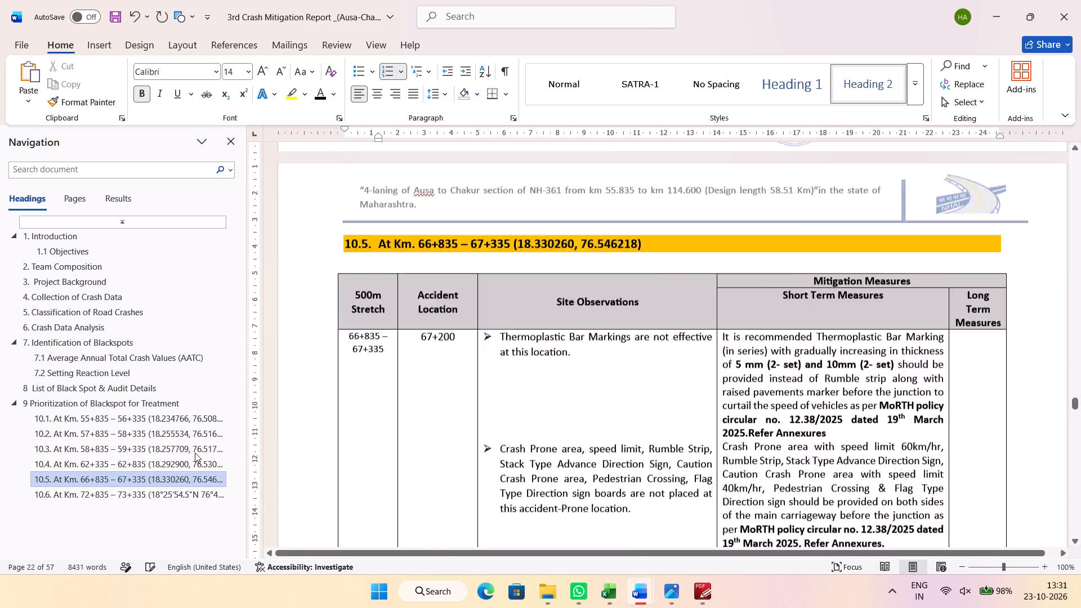
scroll(418, 314, "up", 2)
scroll(418, 314, "down", 7)
left_click(78, 499)
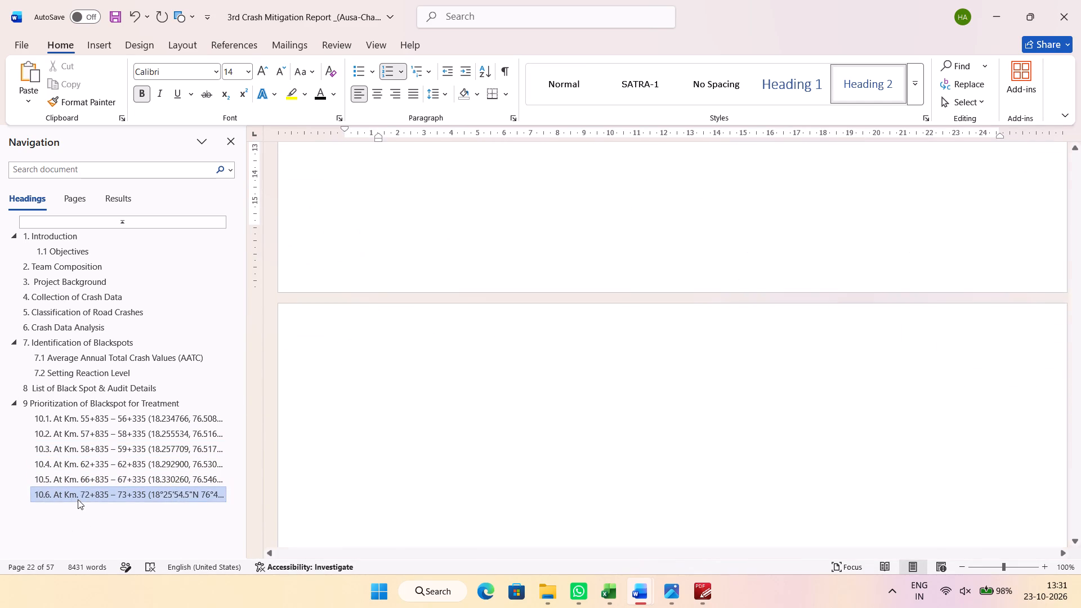
scroll(416, 367, "up", 2)
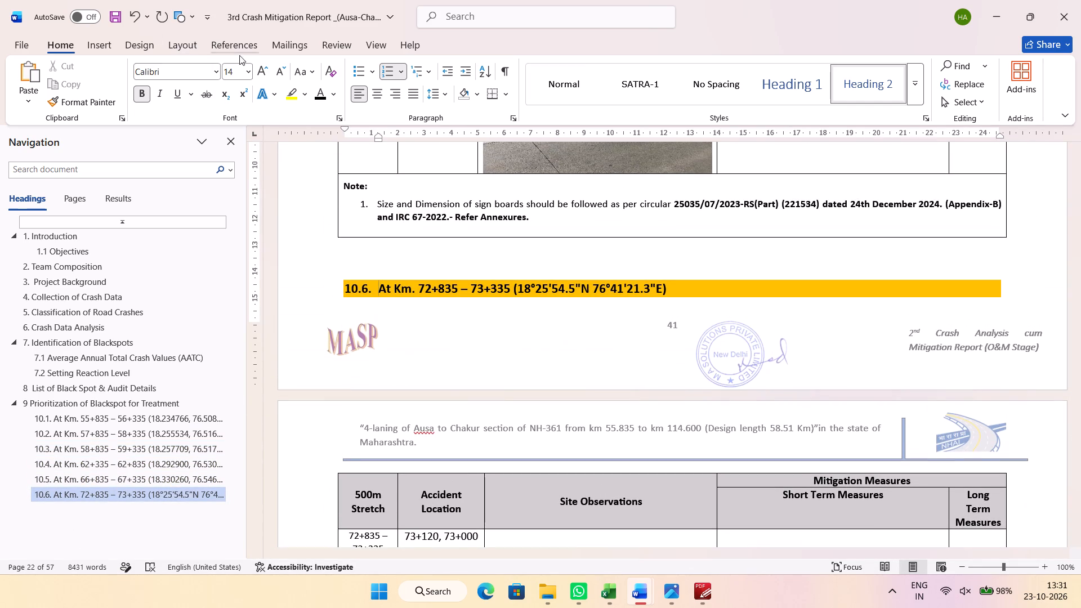
left_click(114, 48)
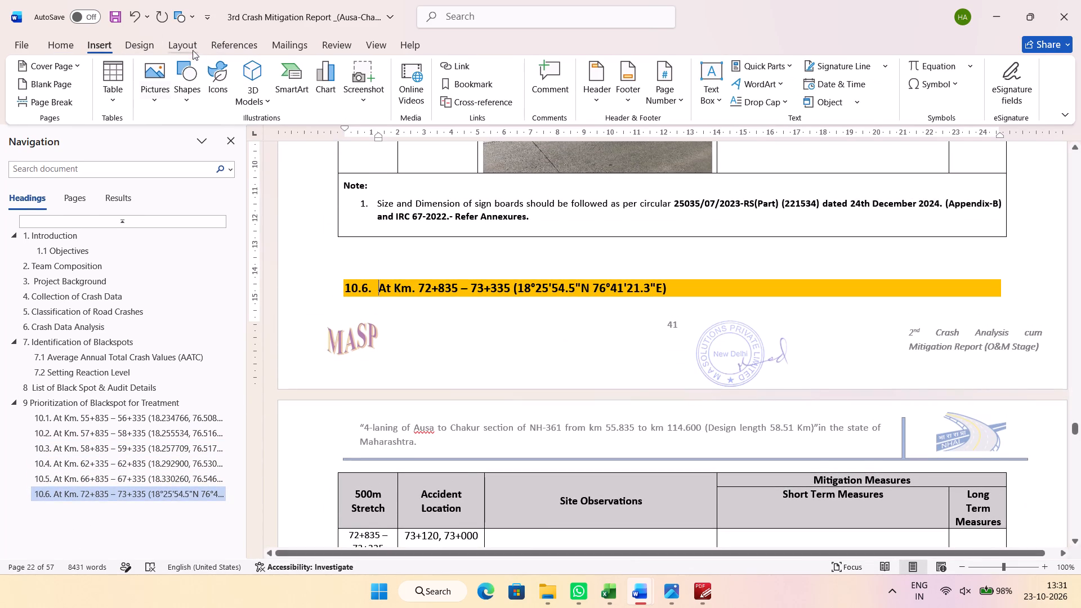
left_click(176, 47)
left_click(215, 61)
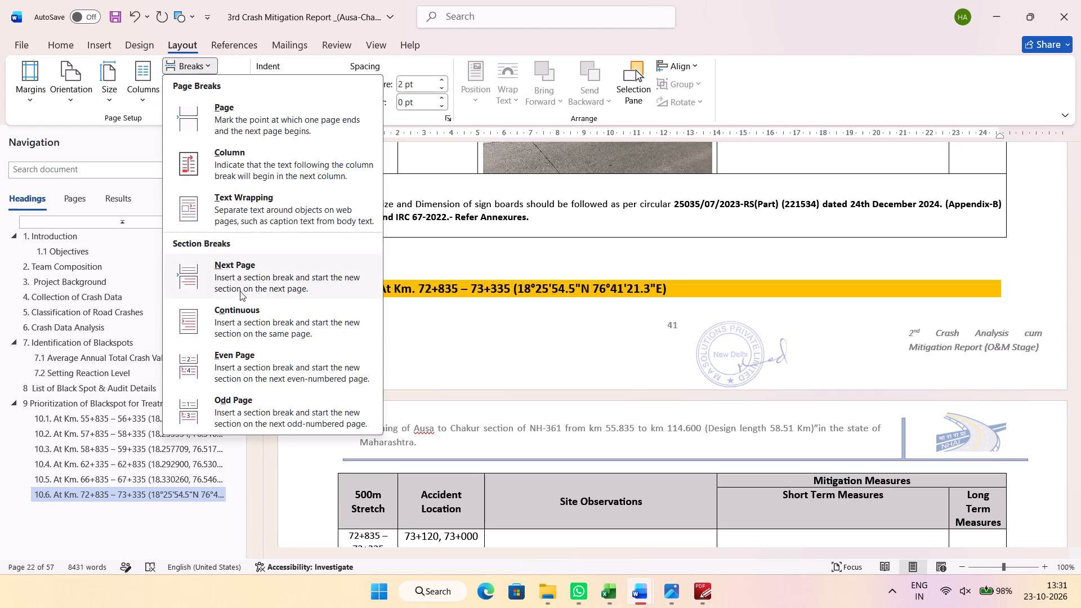
left_click(237, 284)
scroll(327, 318, "down", 4)
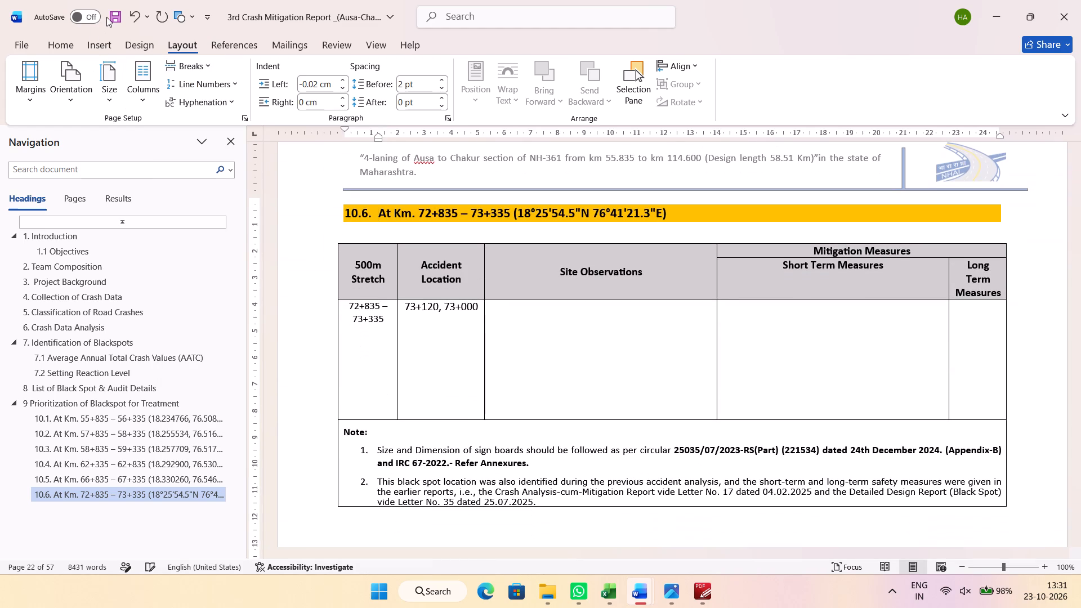